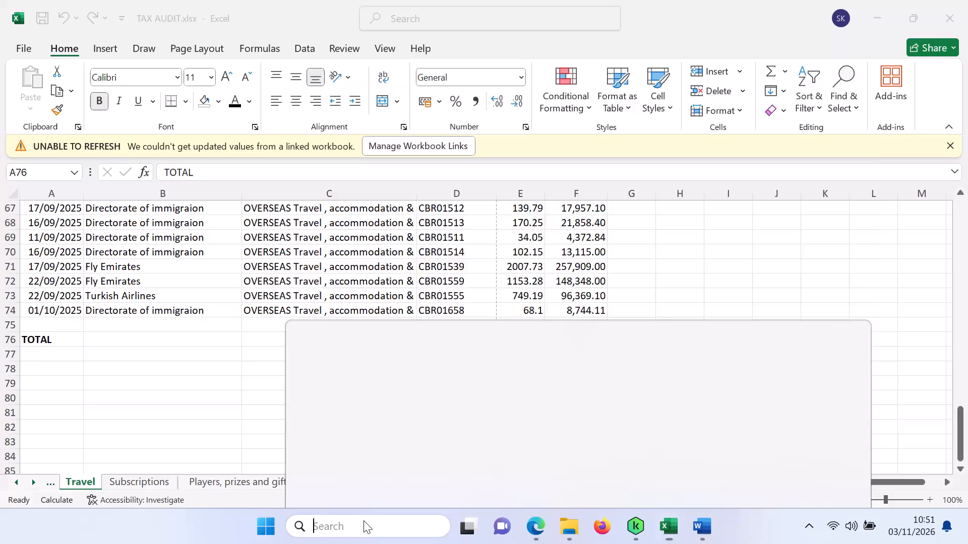
Open the workbook Copy of GL Transaction Export year 2025.
key(g)
key(l)
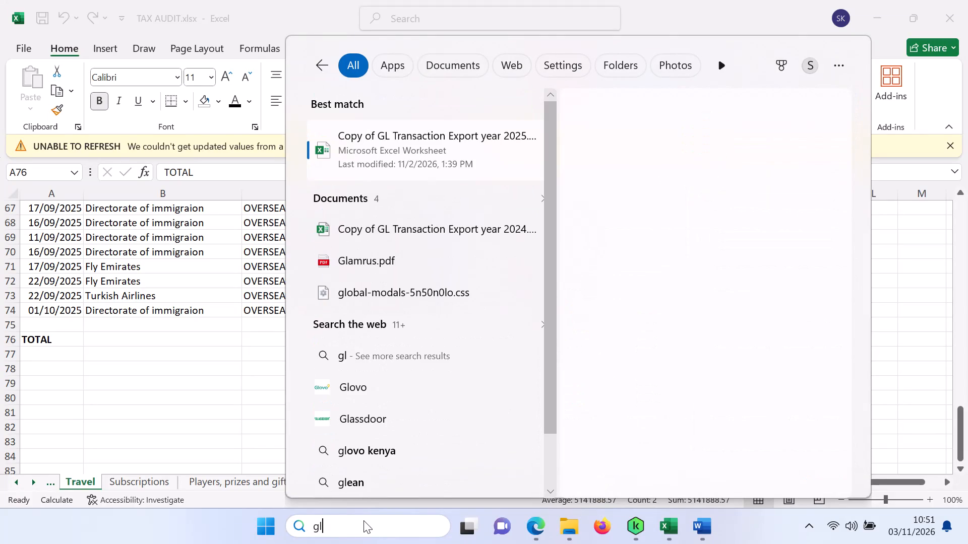
click(431, 144)
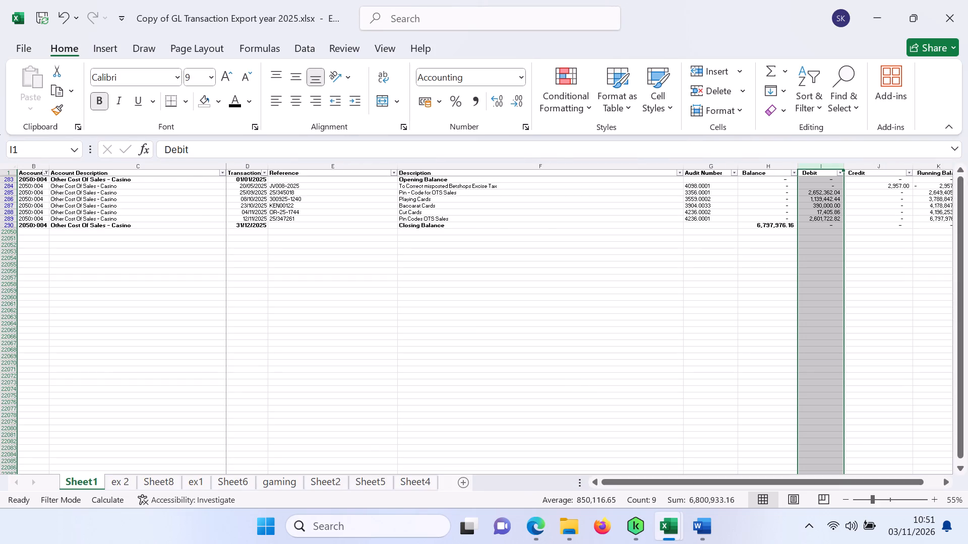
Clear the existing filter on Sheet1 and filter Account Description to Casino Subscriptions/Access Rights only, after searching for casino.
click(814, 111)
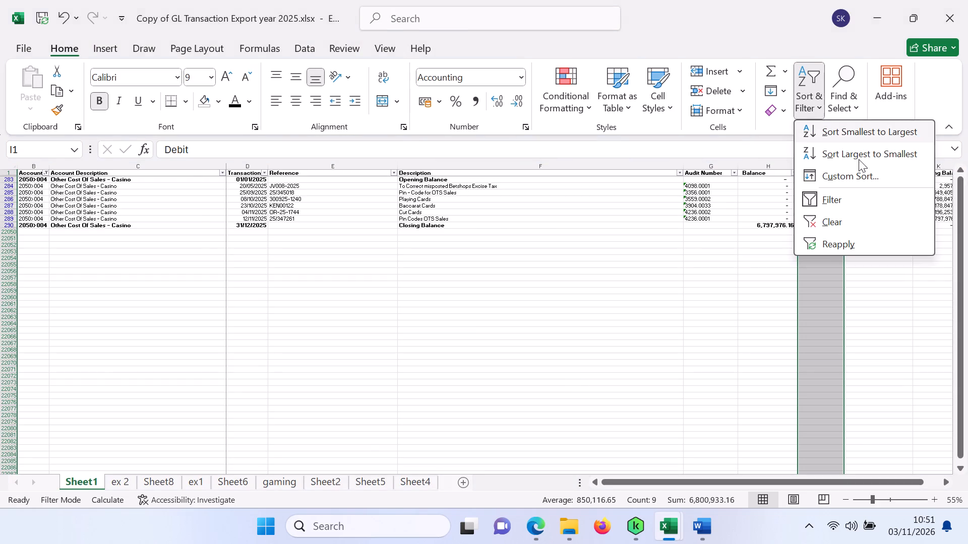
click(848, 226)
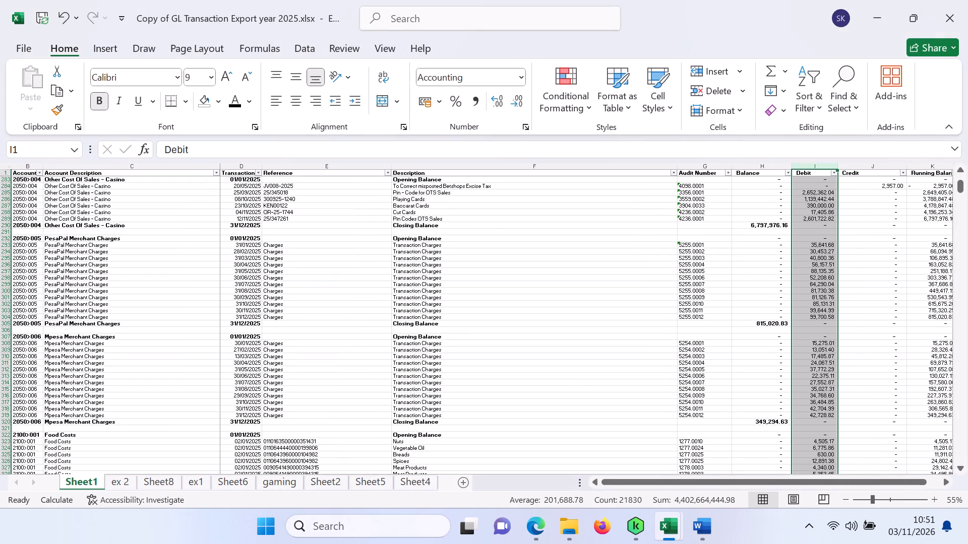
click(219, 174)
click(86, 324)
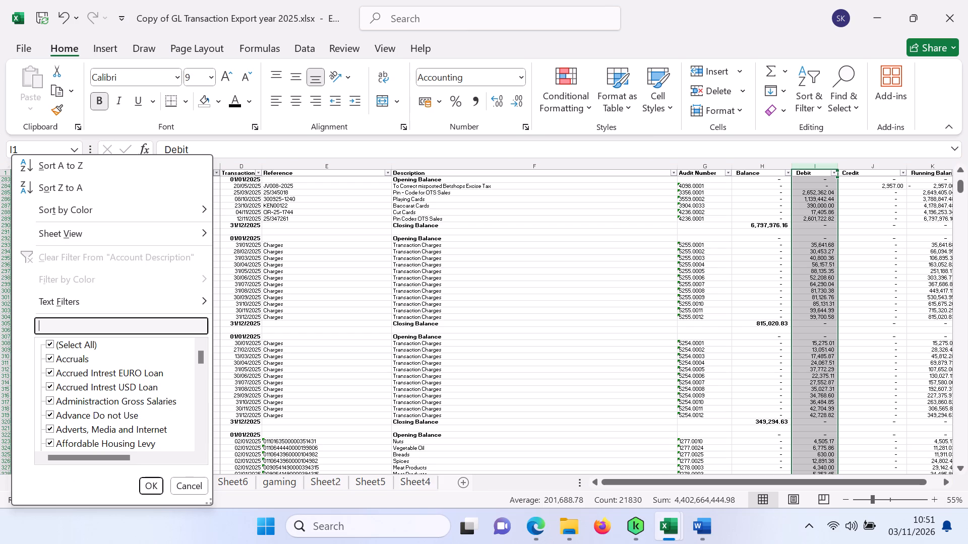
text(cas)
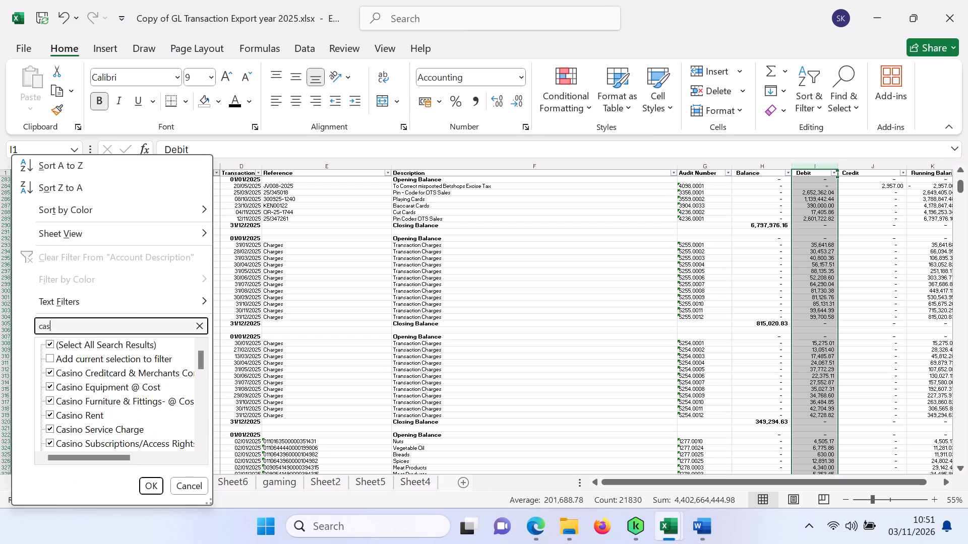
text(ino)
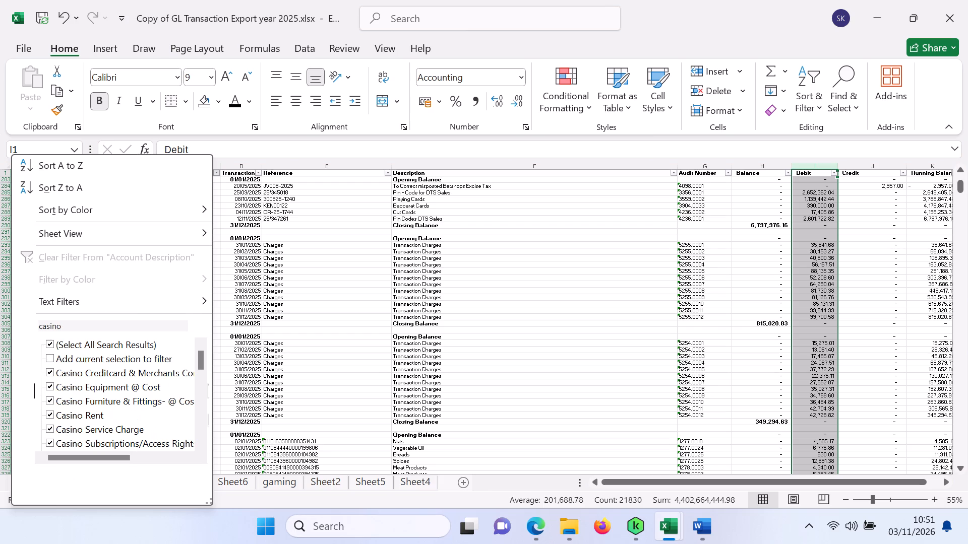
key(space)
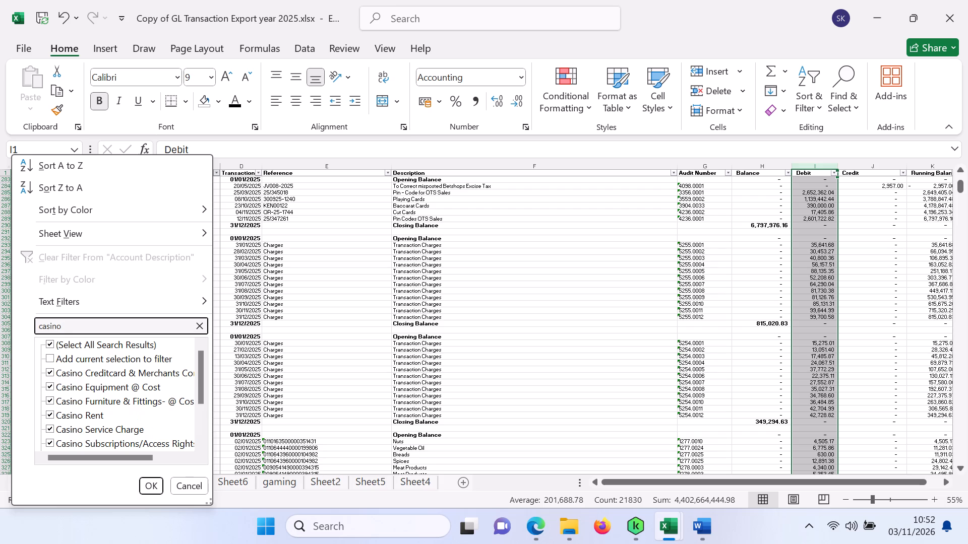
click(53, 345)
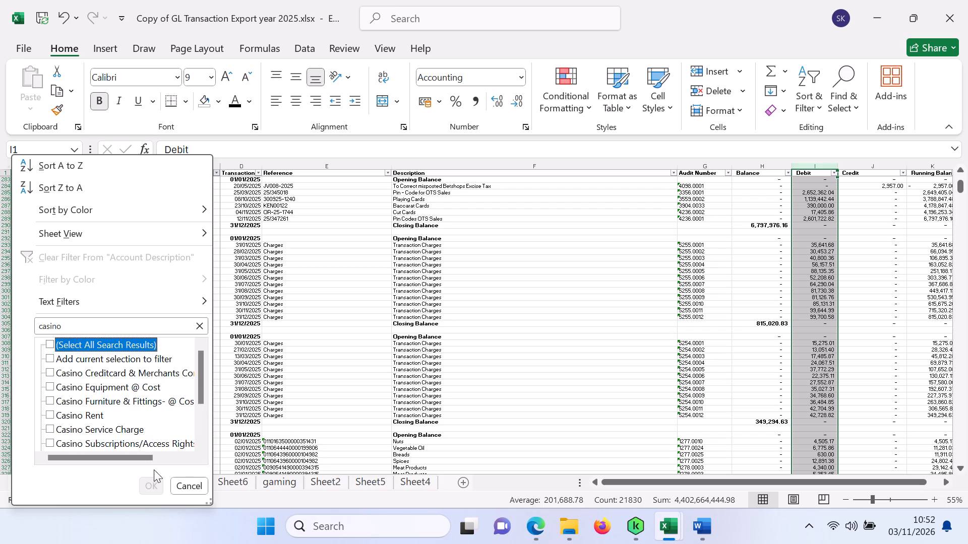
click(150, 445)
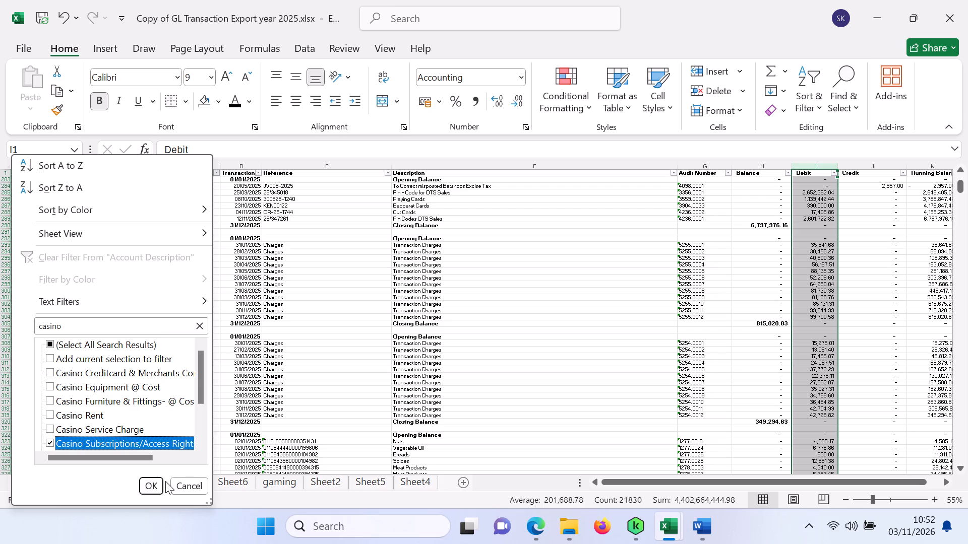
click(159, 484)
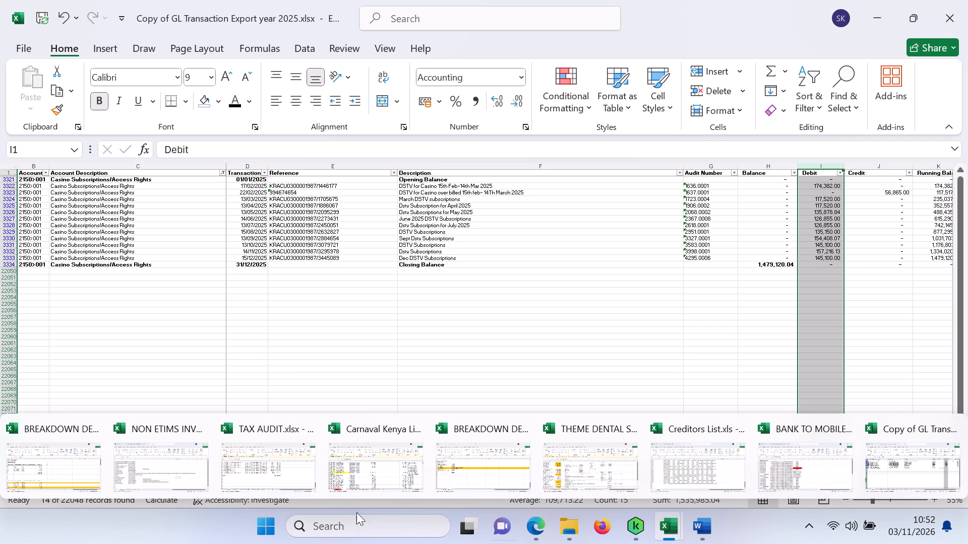
Check the expense amounts and account codes on the TOTALS and Remaining sheets of TAX AUDIT.xlsx, then return to the GL export.
click(281, 462)
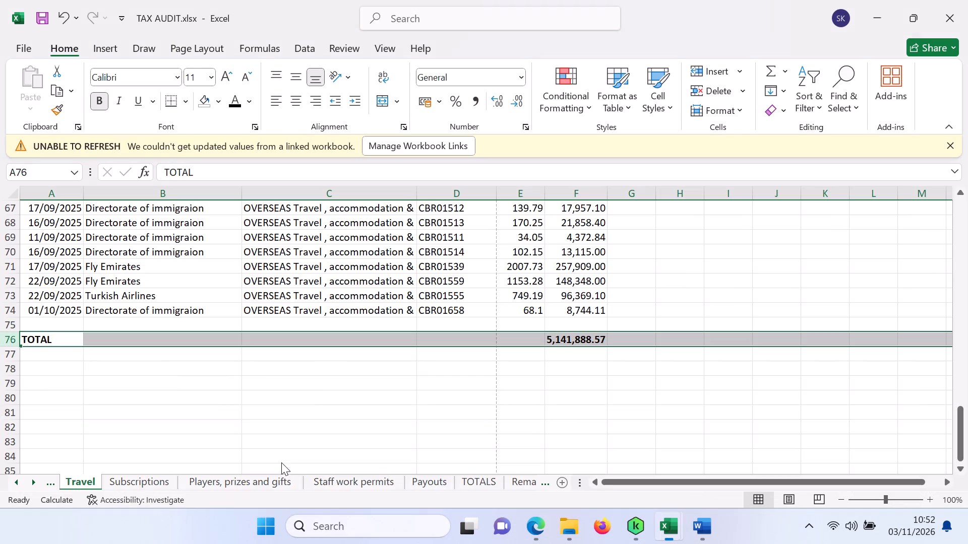
click(494, 482)
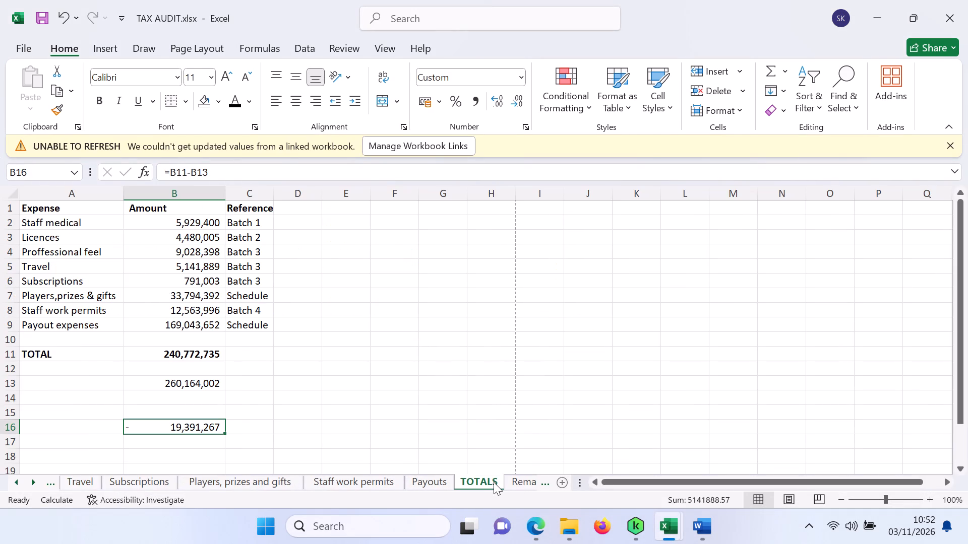
click(528, 482)
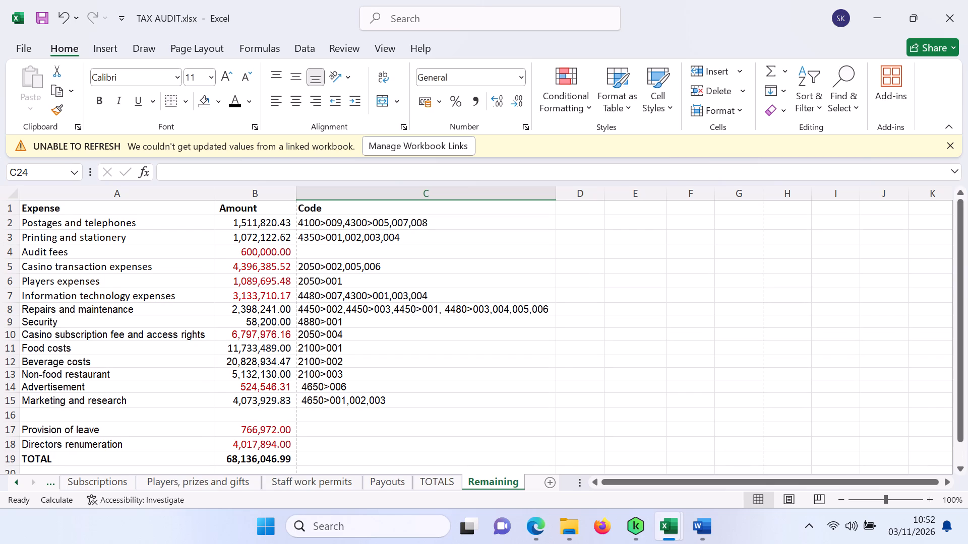
click(879, 16)
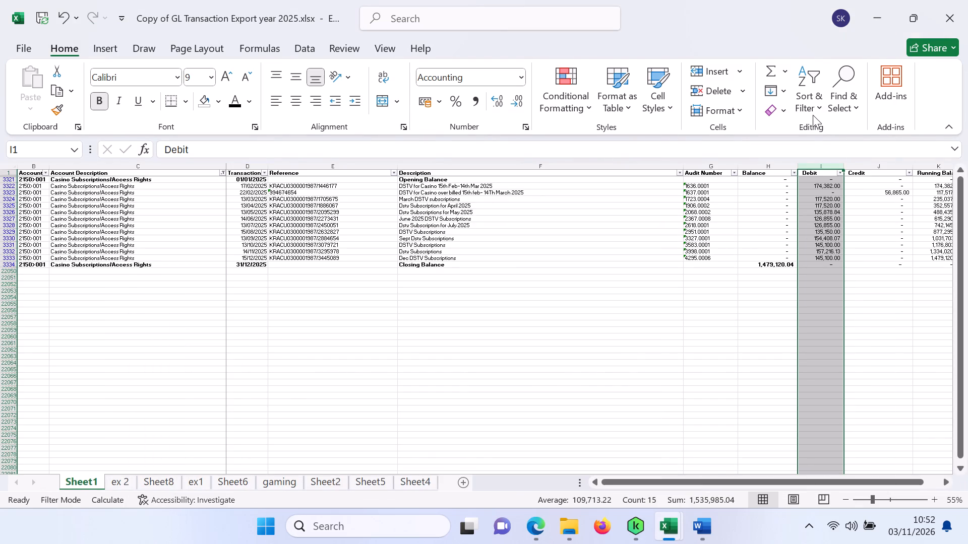
Clear the Account Description filter and filter the account code column to all codes matching 2050.
click(813, 111)
click(851, 226)
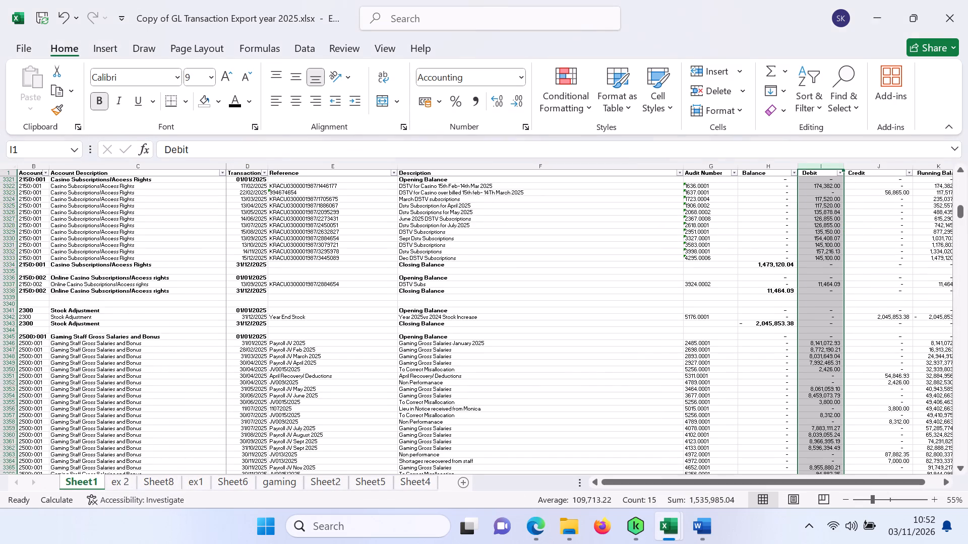
click(44, 175)
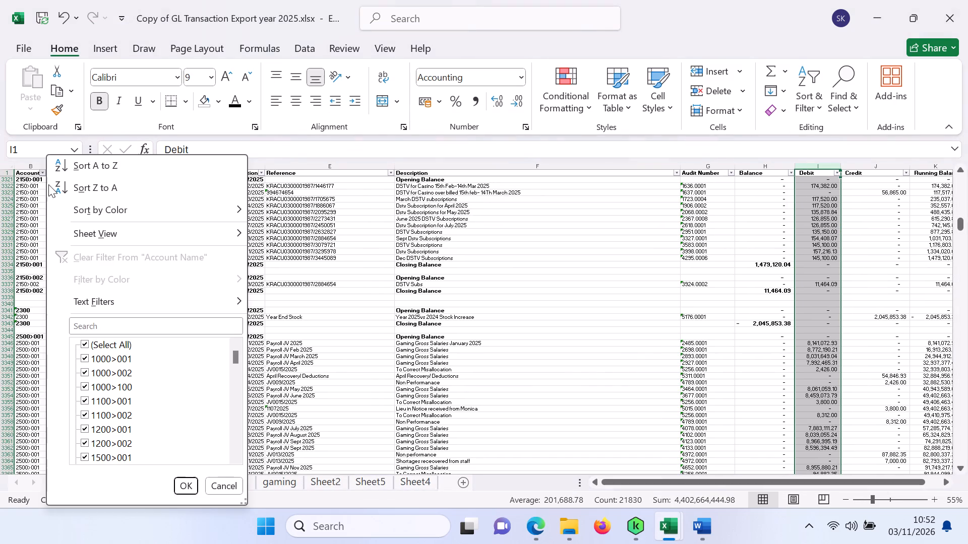
click(100, 325)
text(2050)
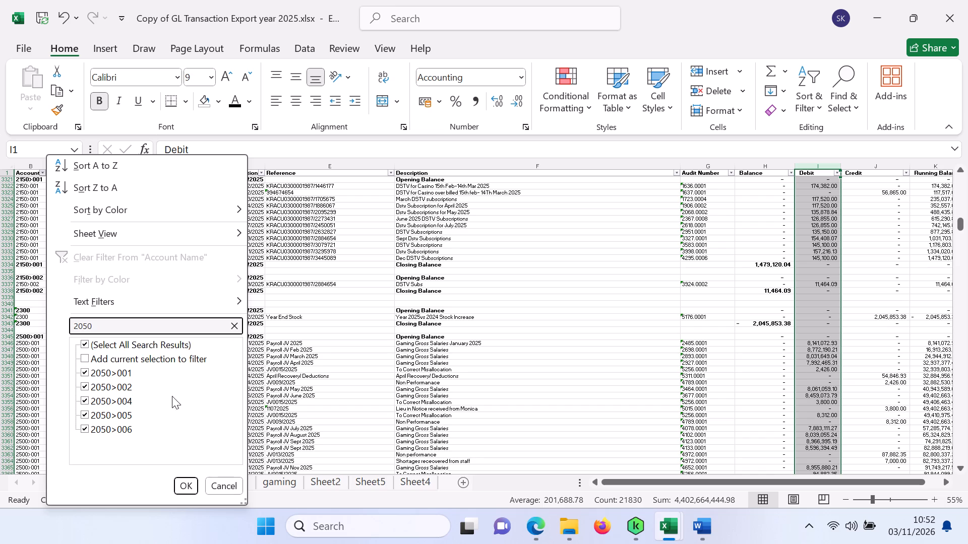
click(189, 482)
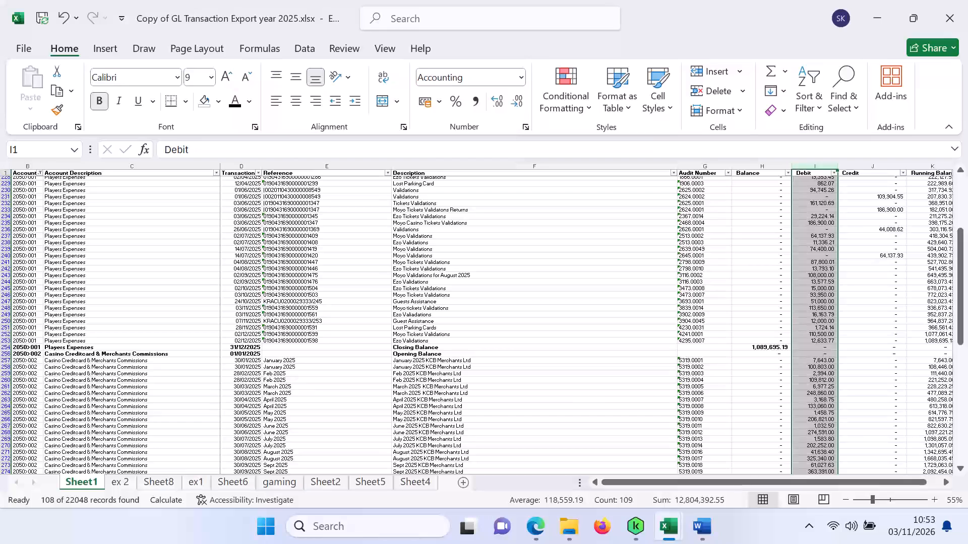
Locate the Guests Assistance entry dated 24/10/2025 among the Players Expenses transactions.
click(8, 294)
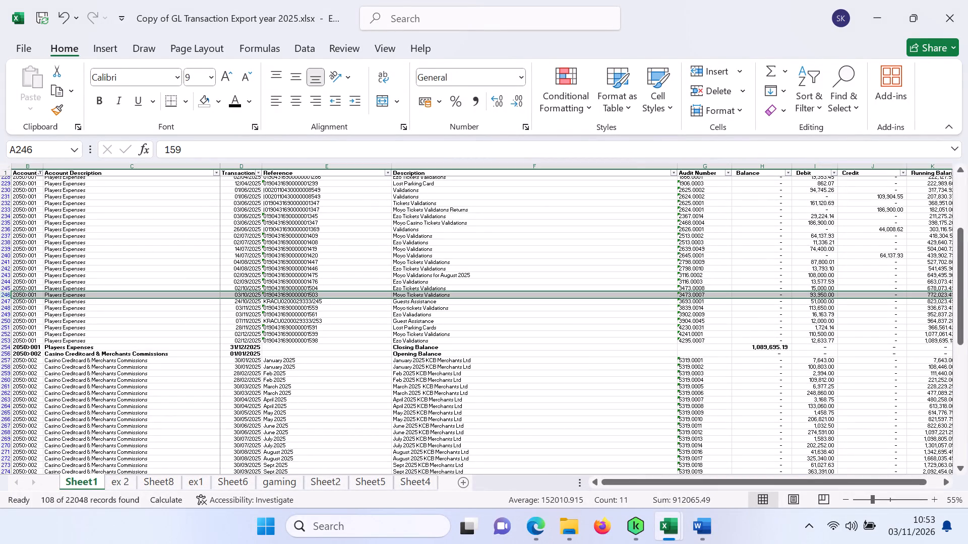
click(6, 300)
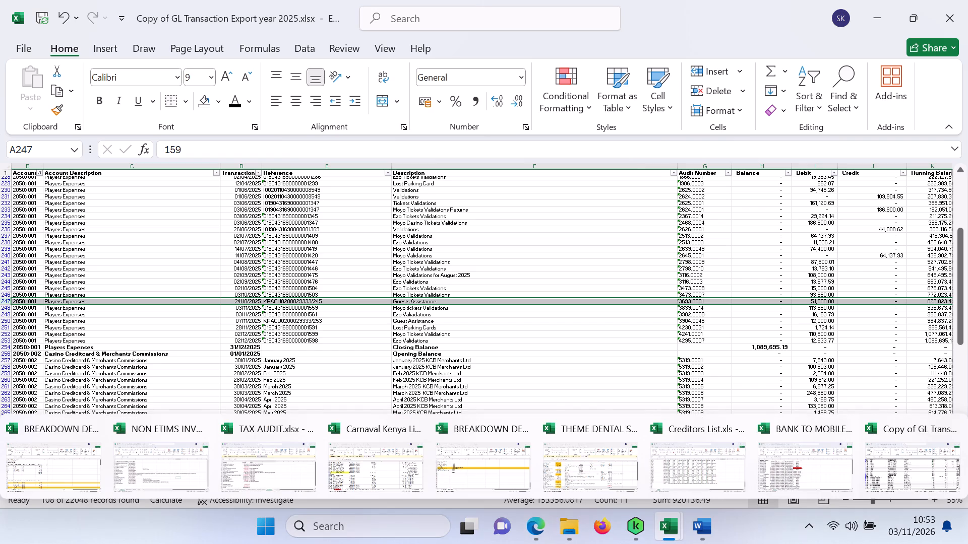
Find files matching tb and open ETIMS PURCHASES & TB EXPENSES (1).csv.
click(403, 532)
text(tb)
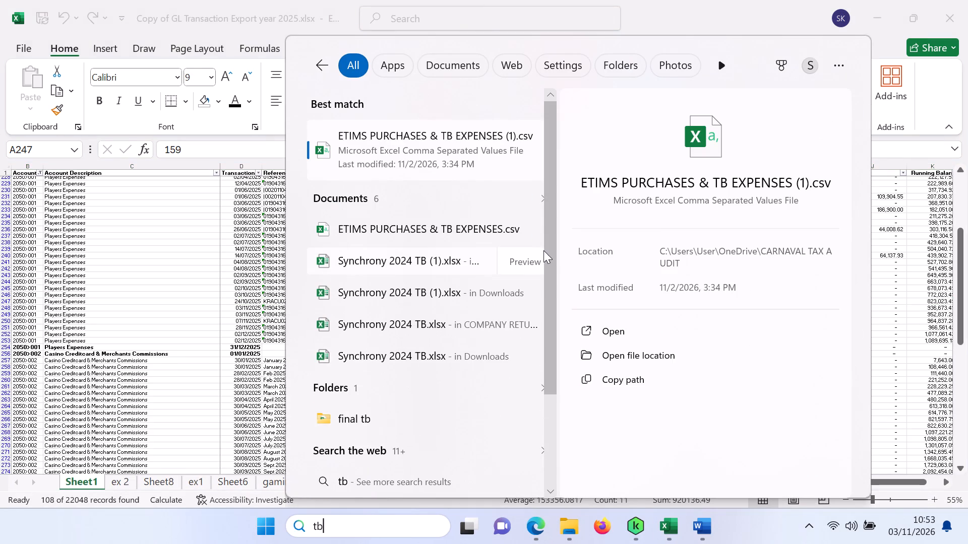
double_click(445, 130)
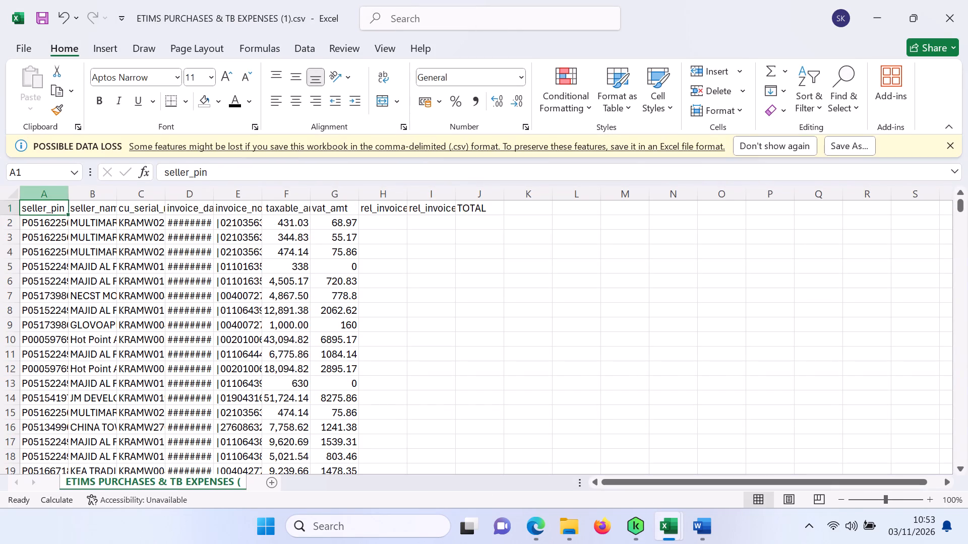
Add filters to the header row of columns A to J, from seller_pin to TOTAL.
drag(45, 194, 460, 186)
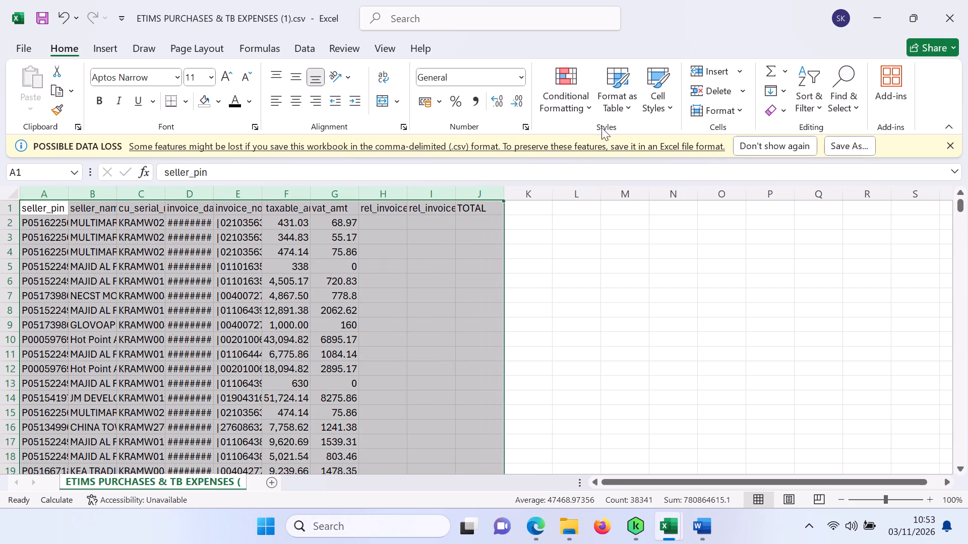
click(820, 105)
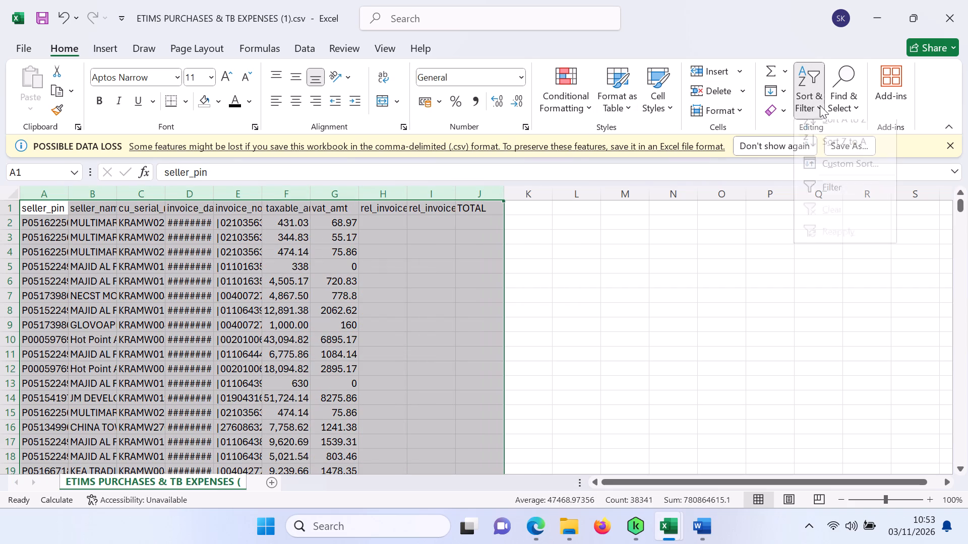
click(843, 202)
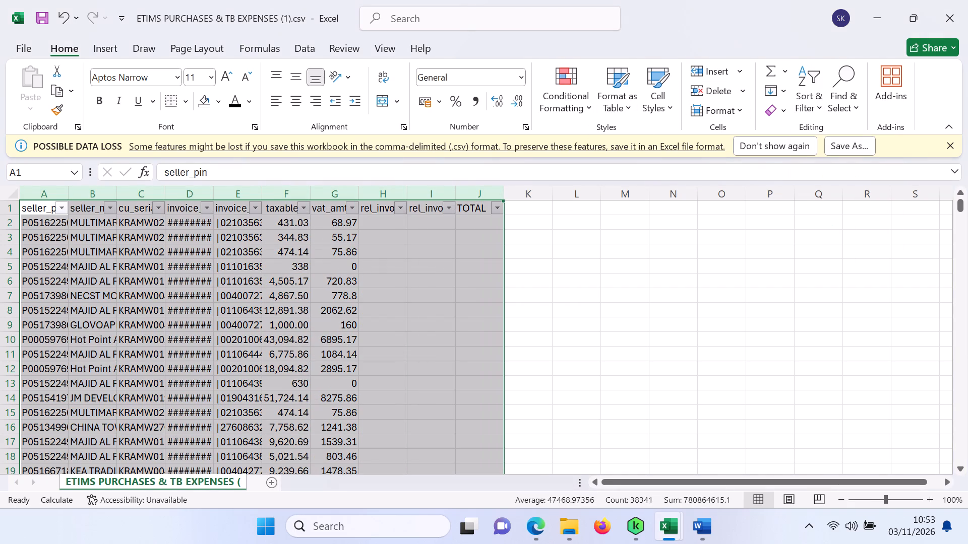
click(710, 289)
Search the cu_serial_no filter values for 245 without applying a filter.
click(163, 204)
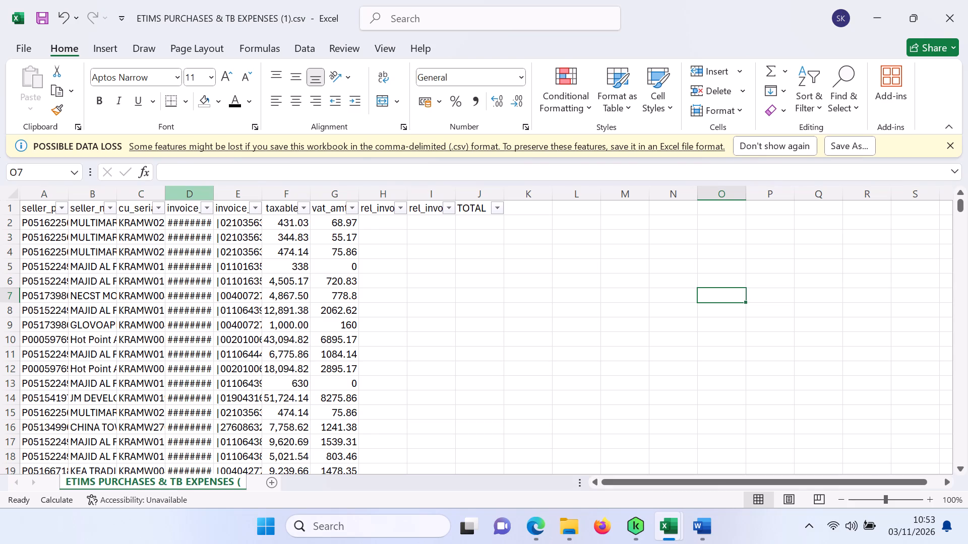
click(200, 324)
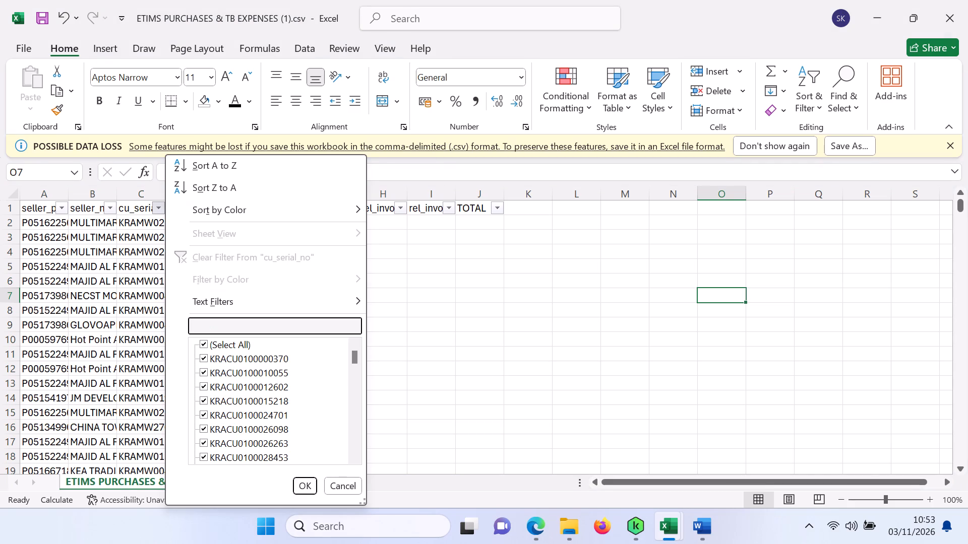
text(245)
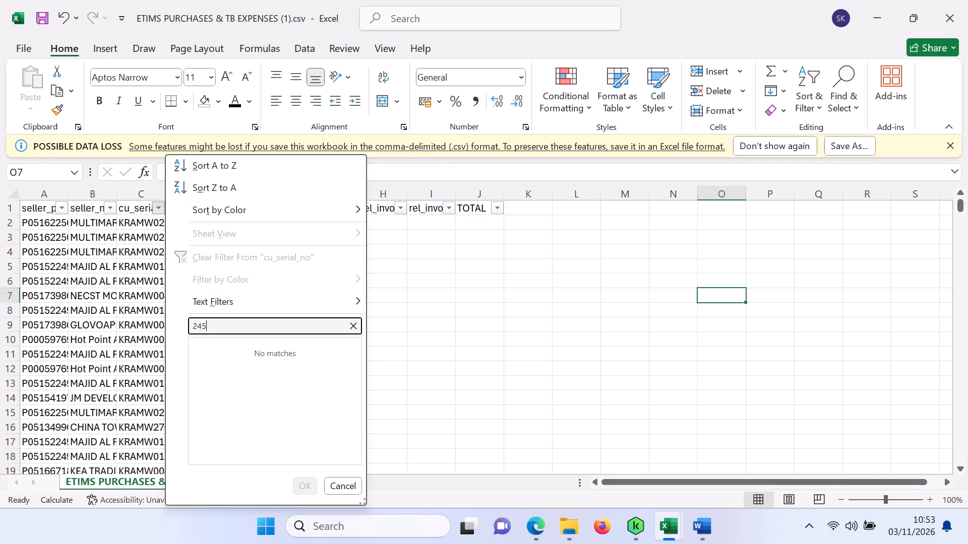
click(504, 345)
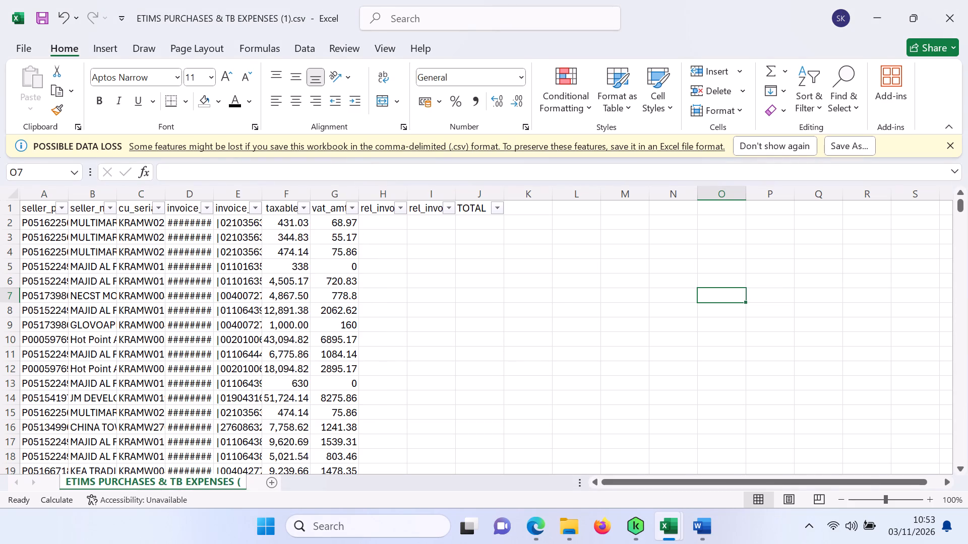
Autofit the widths of the seller_name and cu_serial_no columns.
double_click(116, 194)
double_click(399, 192)
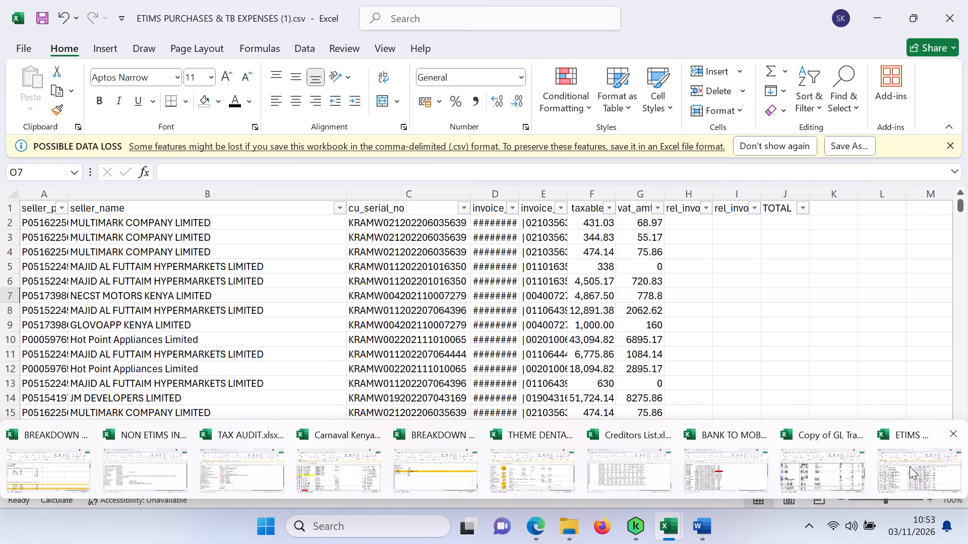
Recheck the Guests Assistance entry's reference in the GL export workbook, then return to the ETIMS purchases file.
click(830, 479)
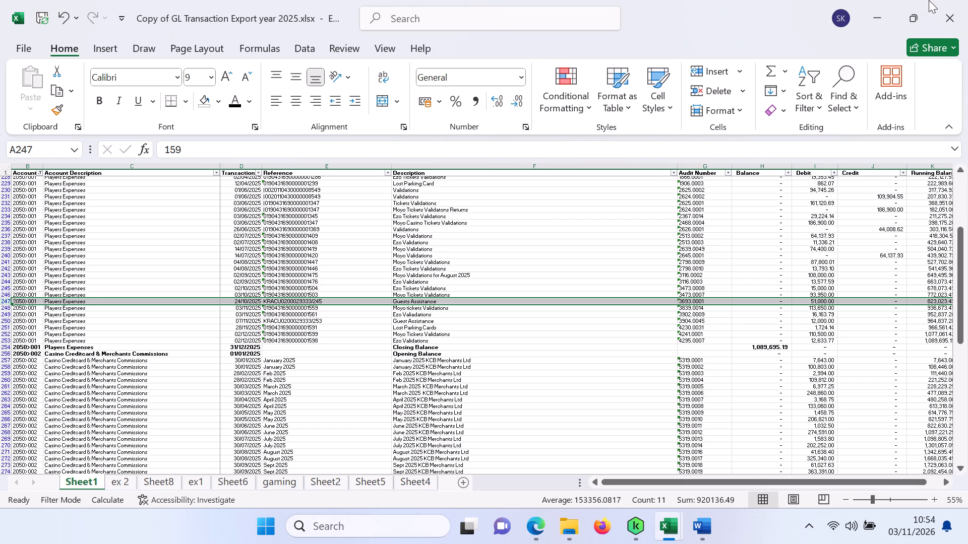
click(885, 16)
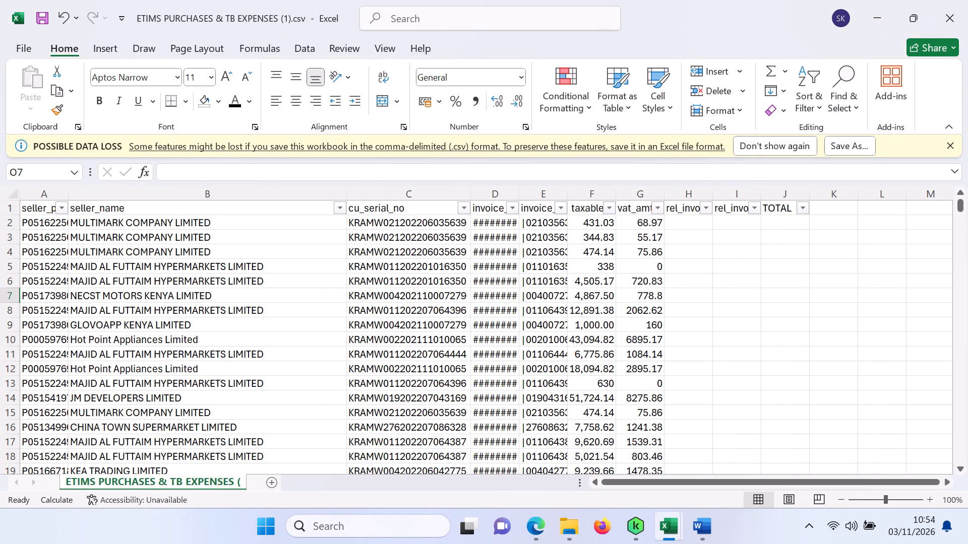
Autofit the width of the invoice_date column.
double_click(519, 194)
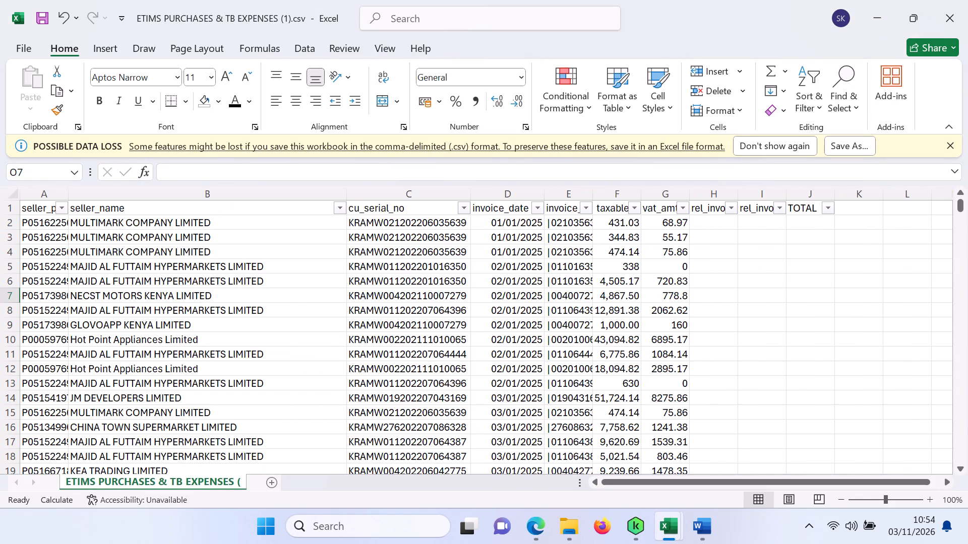
Filter the taxable_amt column to the 51,000.00 and -51,000.00 amounts.
click(634, 207)
click(480, 323)
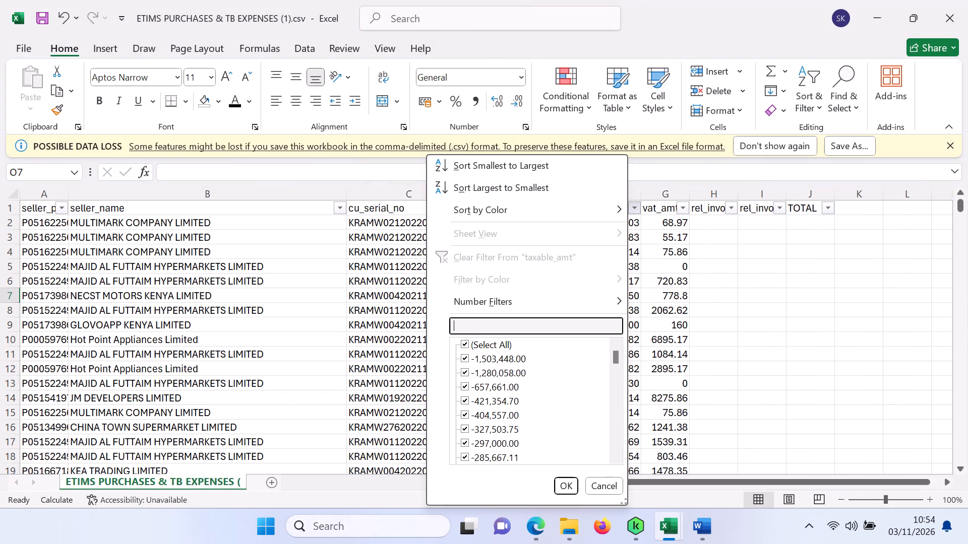
text(51,)
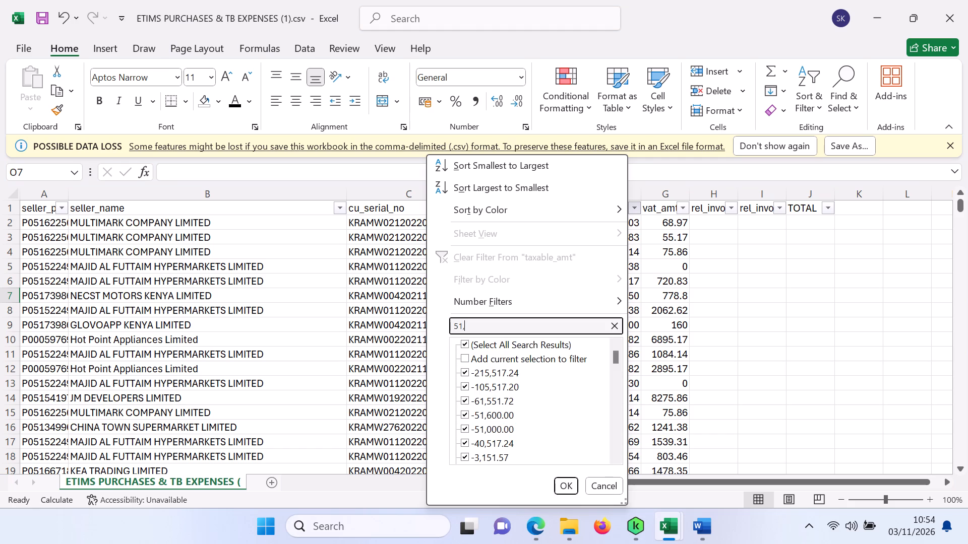
text(000)
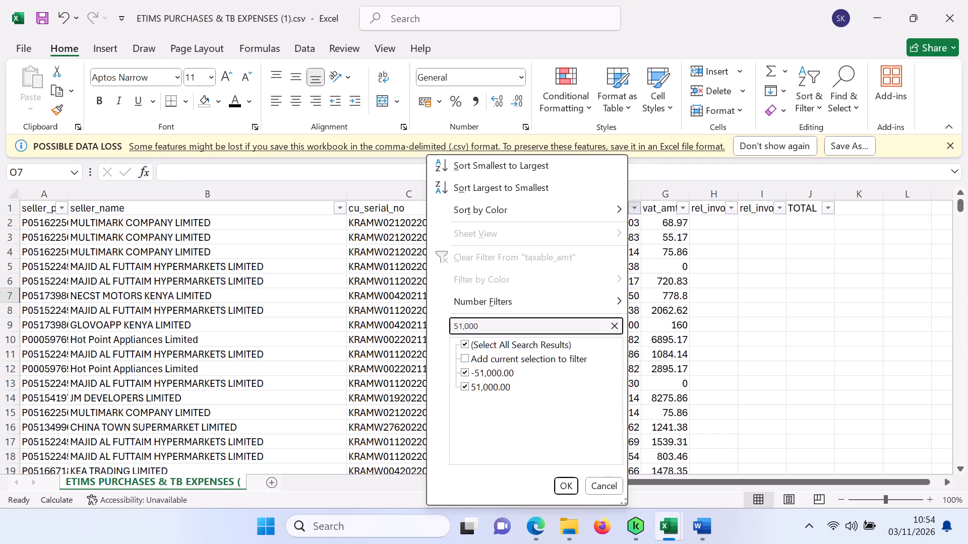
click(561, 486)
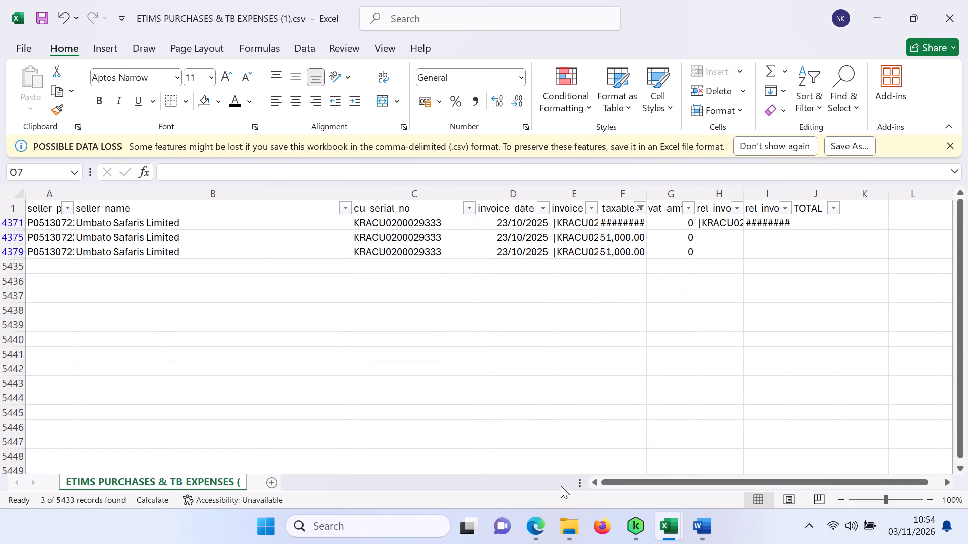
Autofit the width of the taxable_amt column.
double_click(648, 195)
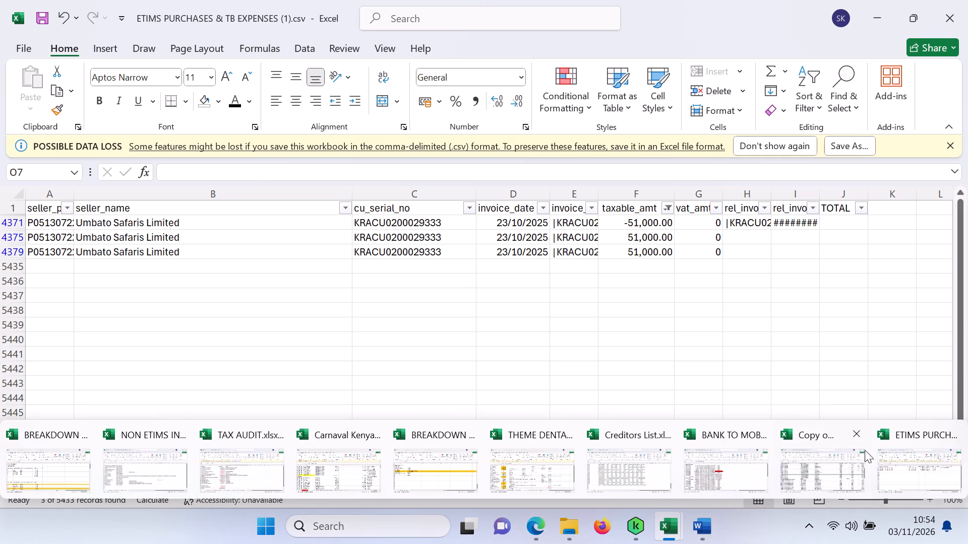
Recheck the Guests Assistance entry in the GL export workbook, then return to the ETIMS purchases file.
click(812, 470)
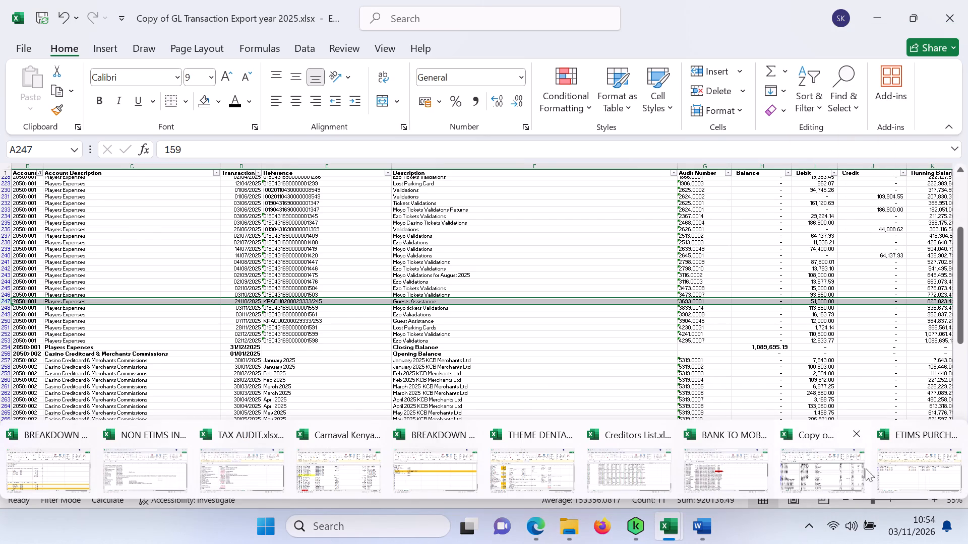
click(937, 459)
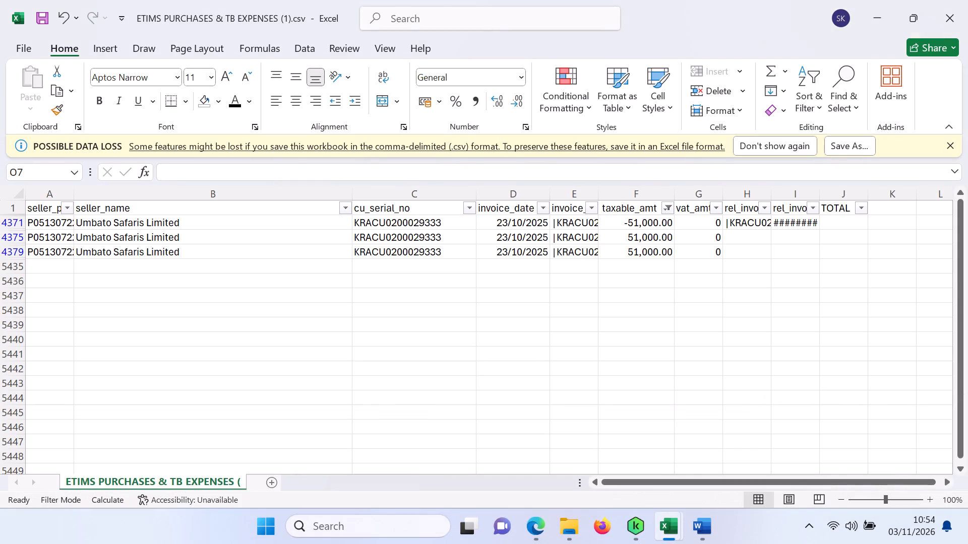
Replace the taxable_amt filter with a seller_name filter showing only Umbato Safaris Limited.
click(813, 111)
click(839, 220)
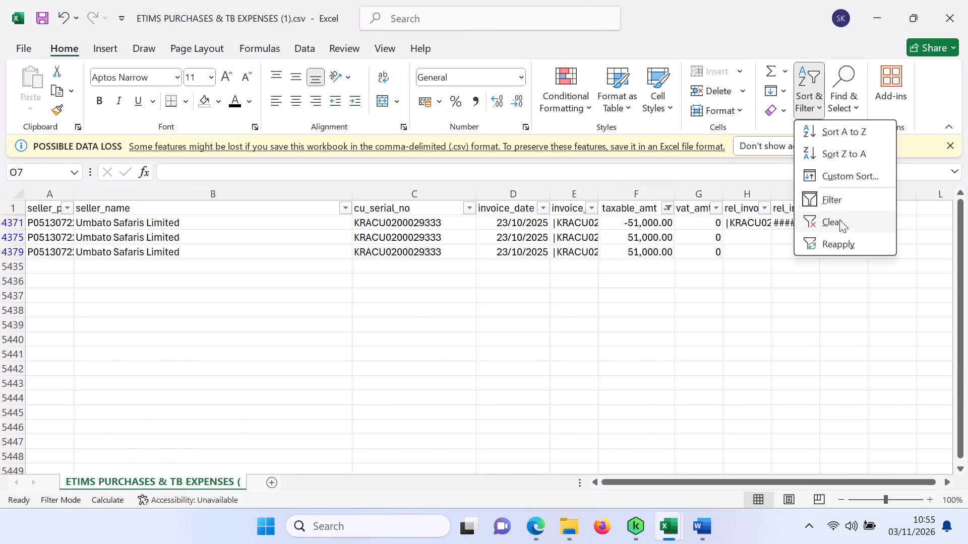
click(337, 209)
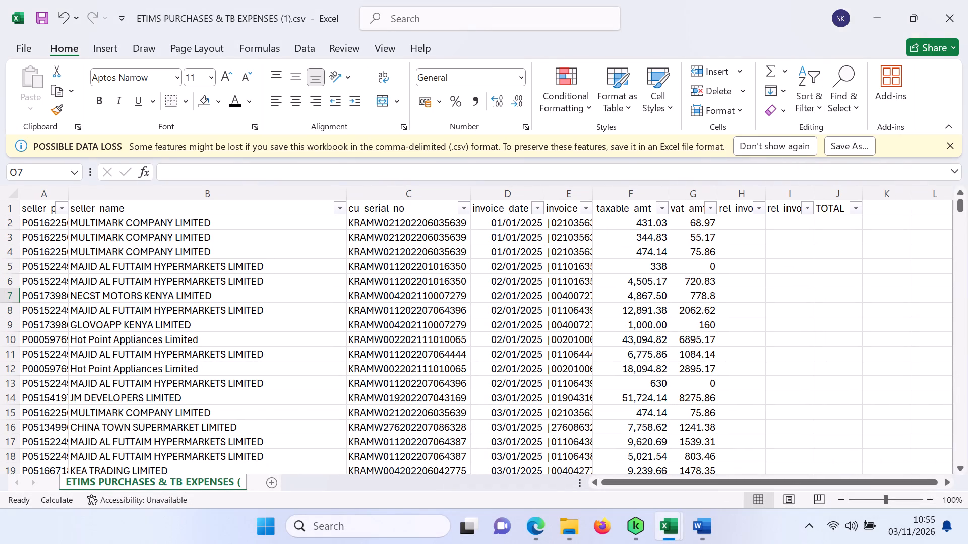
click(219, 327)
text(umba)
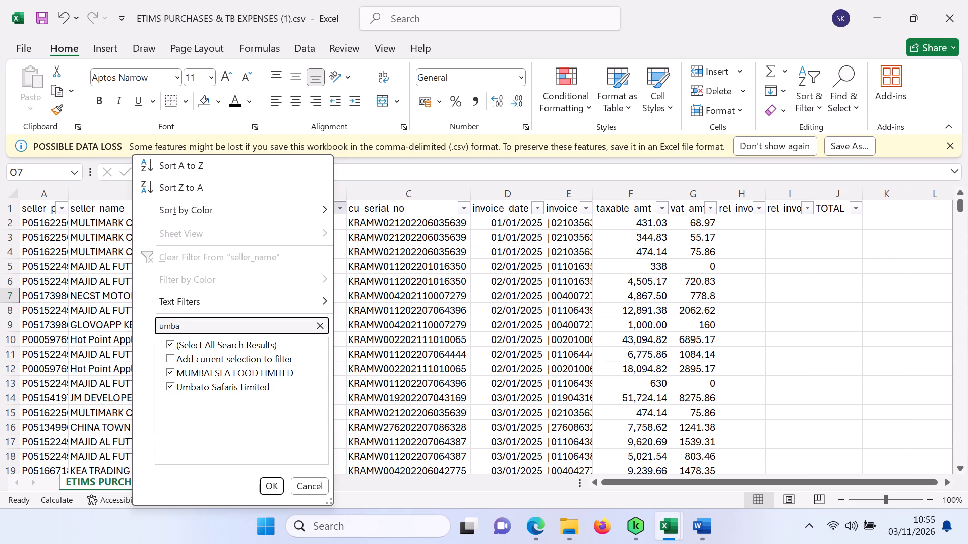
click(193, 370)
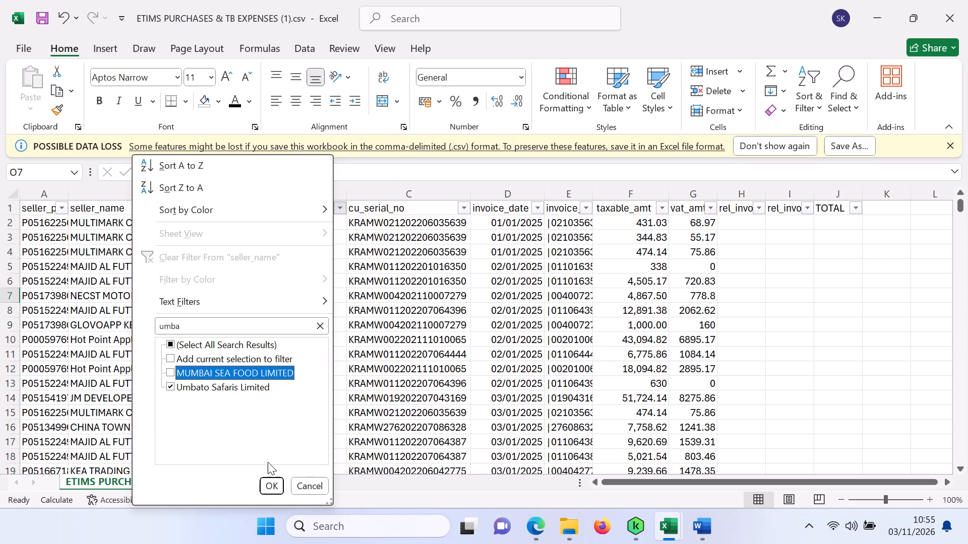
click(272, 481)
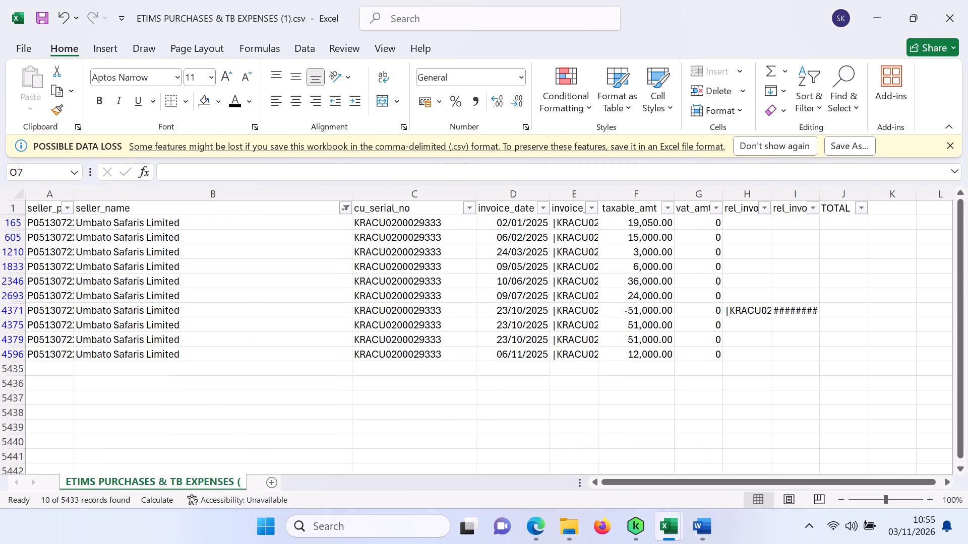
Check the sum of the taxable_amt column for the filtered Umbato Safaris Limited invoices.
click(640, 192)
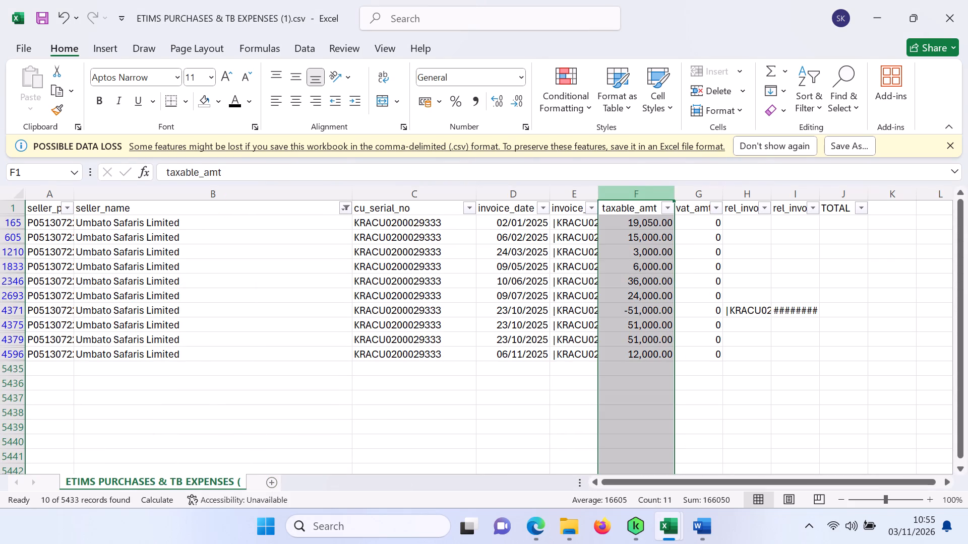
click(760, 396)
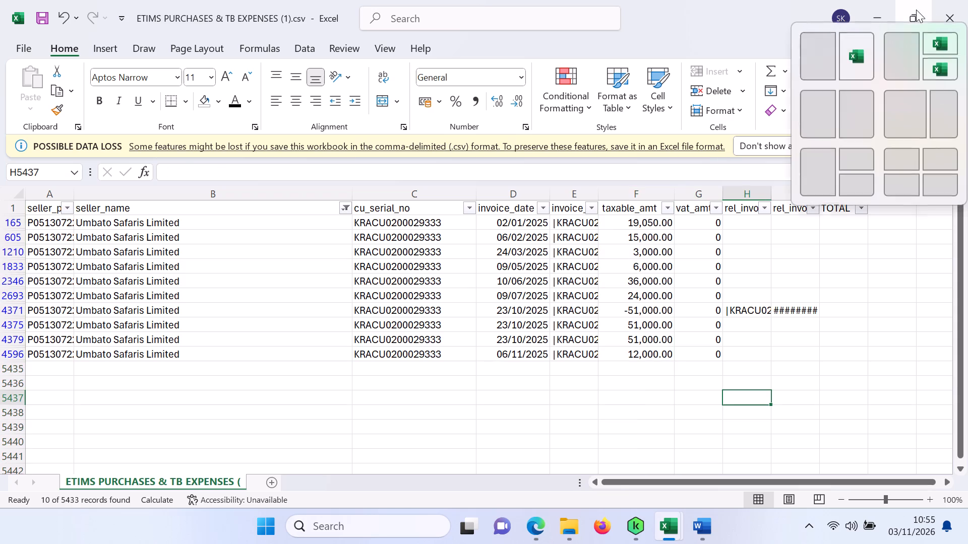
Arrange the ETIMS purchases file and GL export workbook side by side, with the taxable_amt and Debit columns in view.
click(824, 52)
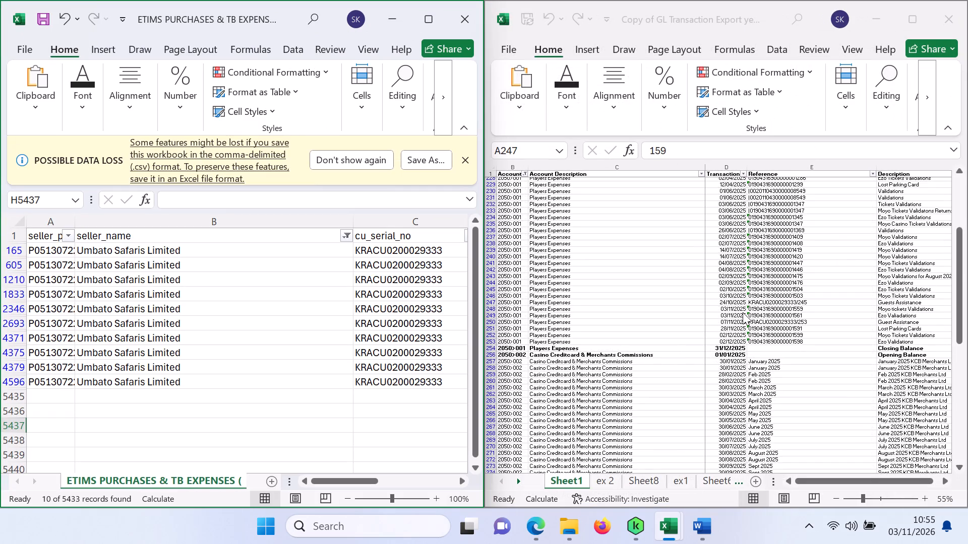
click(788, 375)
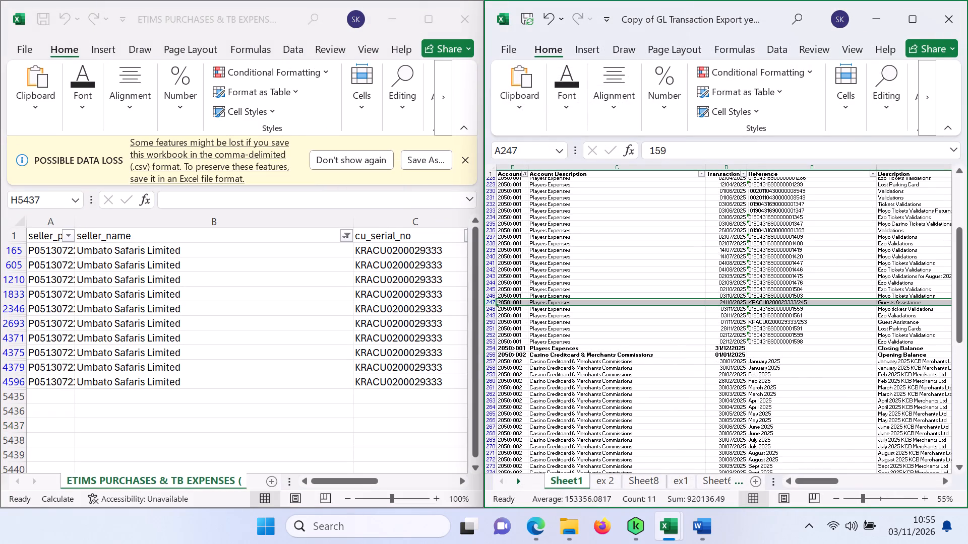
drag(402, 356, 311, 366)
drag(922, 337, 832, 356)
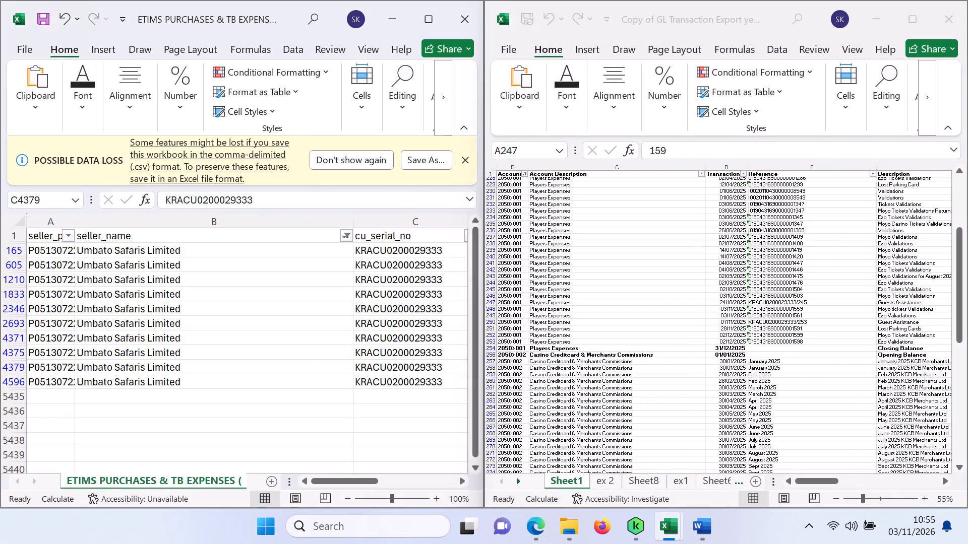
drag(832, 356, 765, 380)
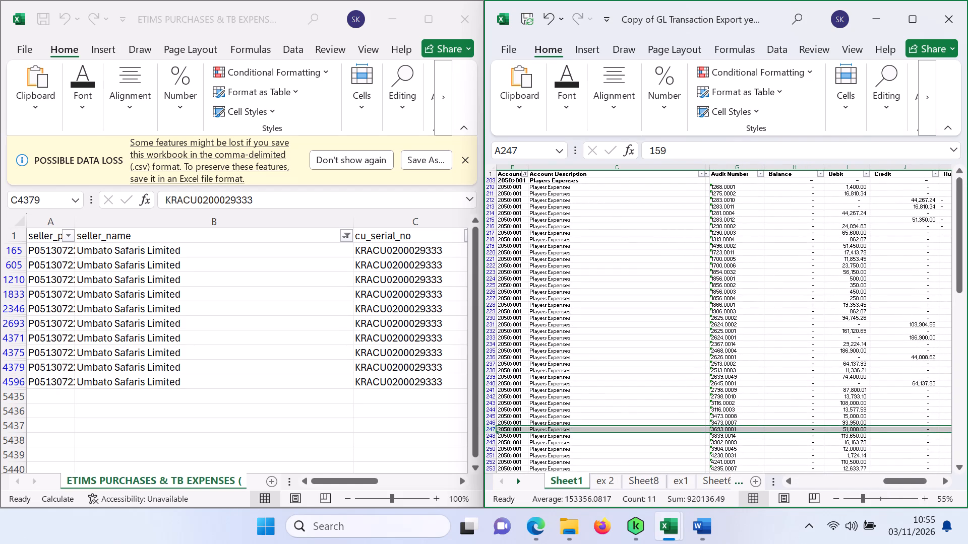
drag(416, 379, 317, 381)
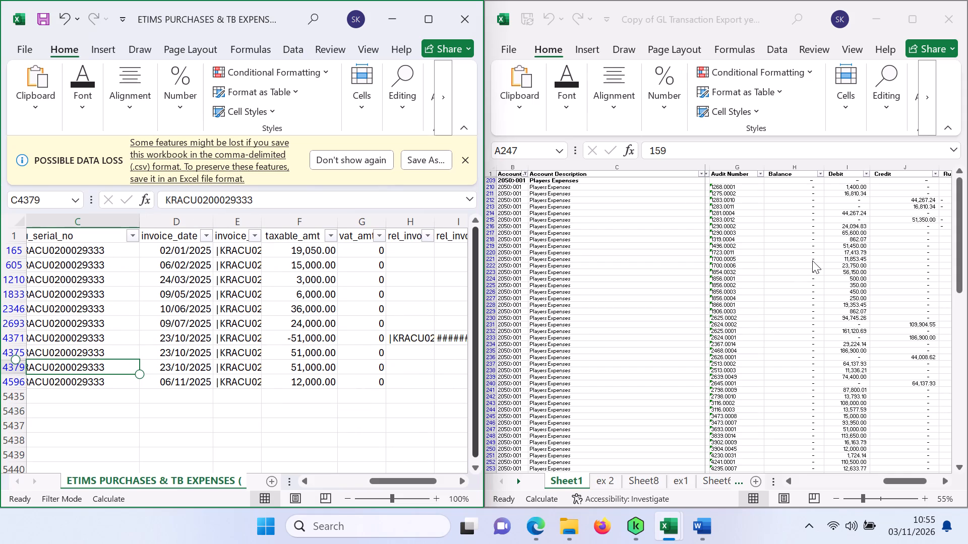
Filter the Debit column in the GL export's Sheet1 to only 15,000.00.
click(865, 173)
click(865, 173)
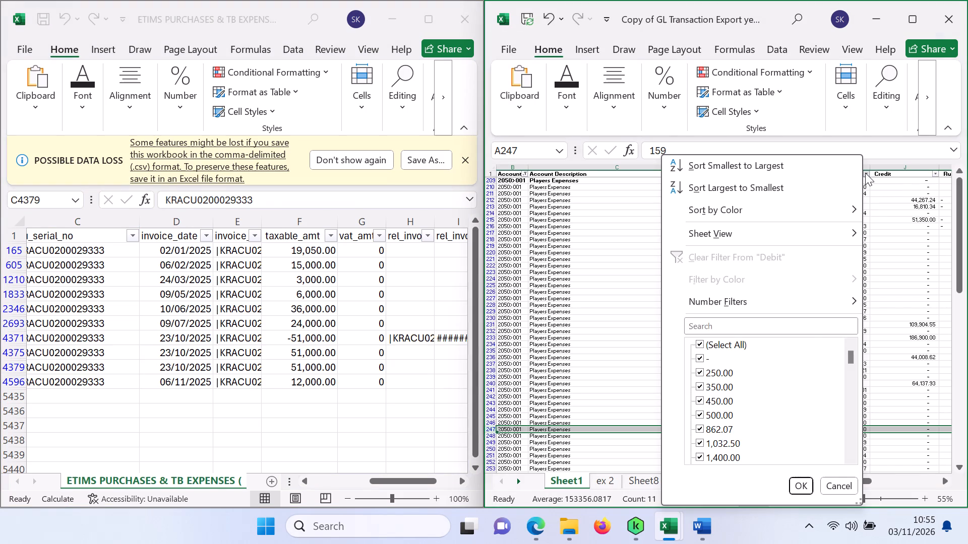
click(707, 330)
text(19)
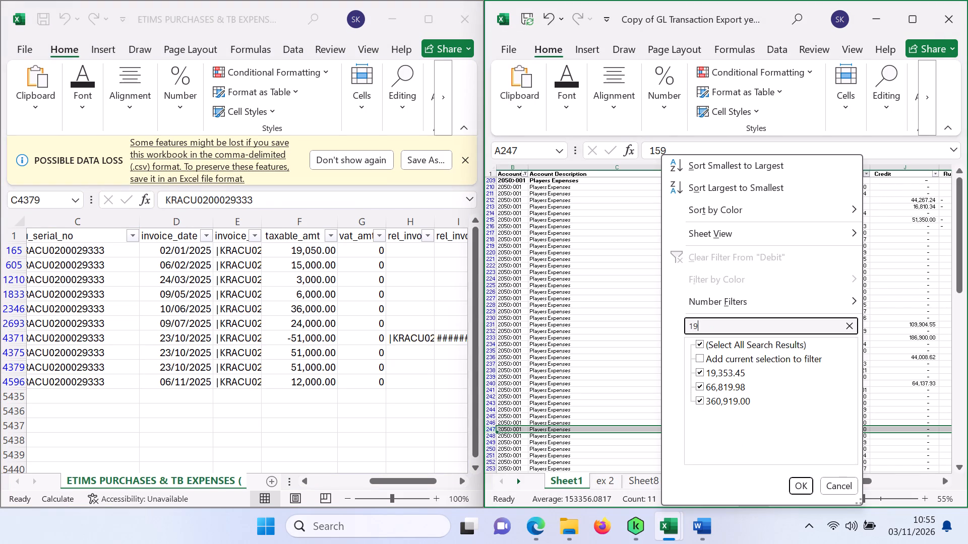
key(BackSpace)
key(5)
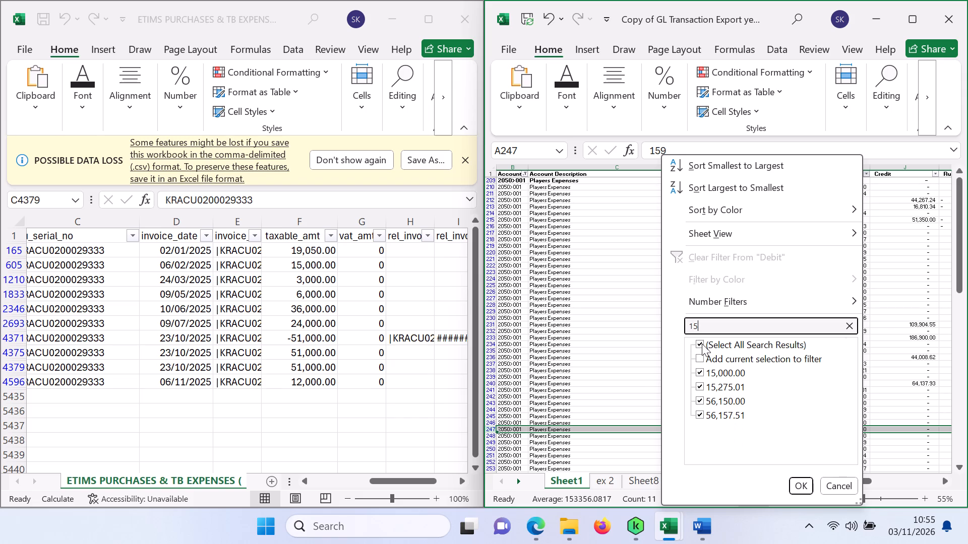
click(702, 345)
click(711, 371)
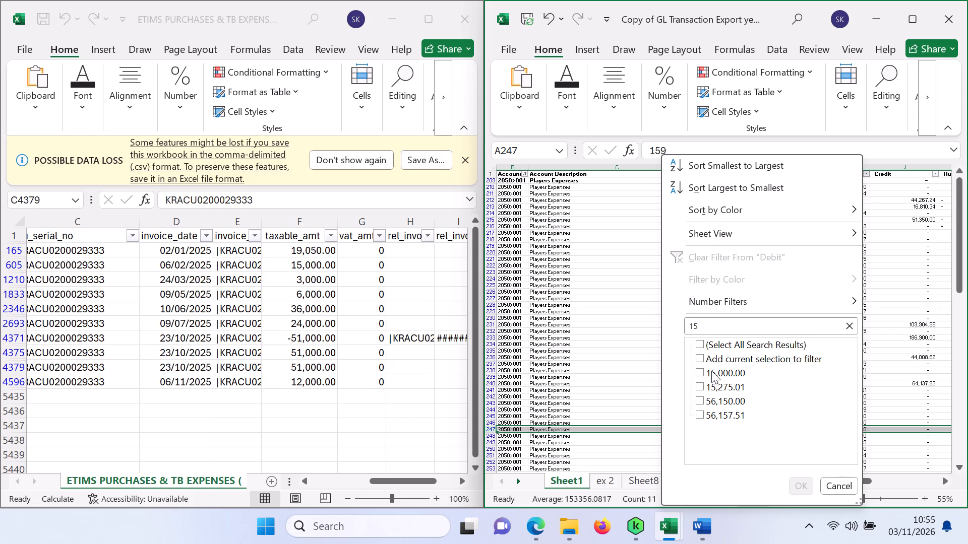
click(801, 483)
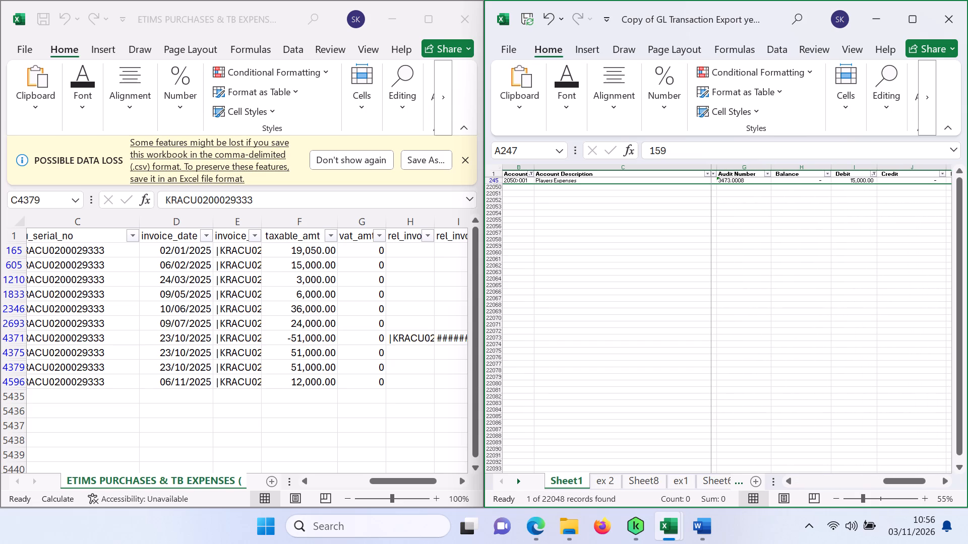
Search the GL export's Debit filter values for 3,000.
click(871, 174)
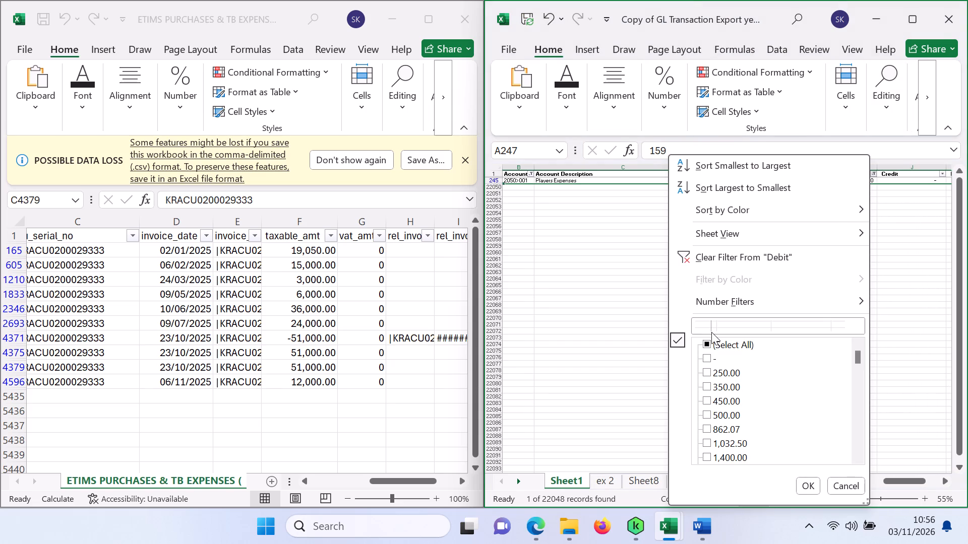
click(711, 329)
key(3)
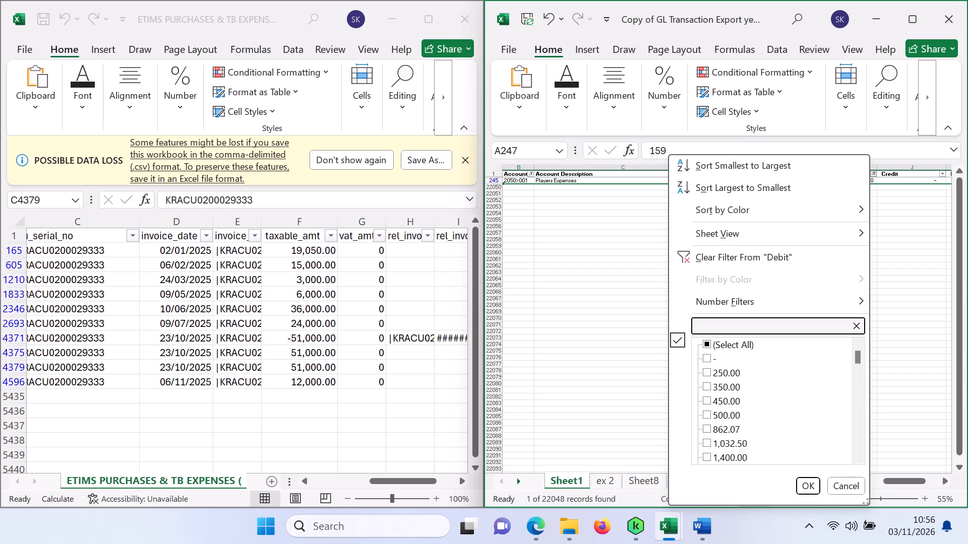
text(,000)
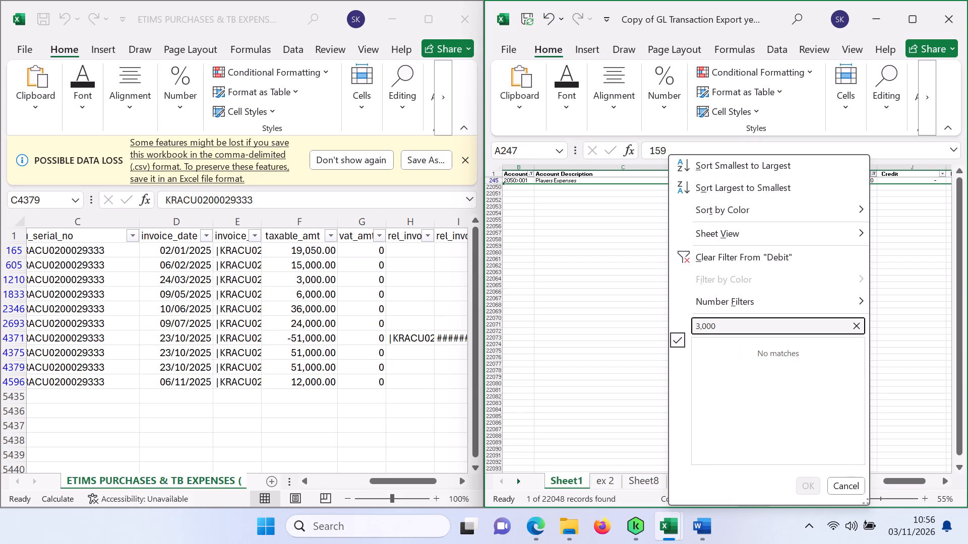
Search the Debit filter values for 6,000 instead.
key(BackSpace)
key(BackSpace)
key(BackSpace)
key(BackSpace)
key(BackSpace)
text(6,000)
Search the Debit filter values for 36,00 to look for the 36,000.00 invoice.
key(BackSpace)
key(BackSpace)
key(BackSpace)
key(BackSpace)
key(BackSpace)
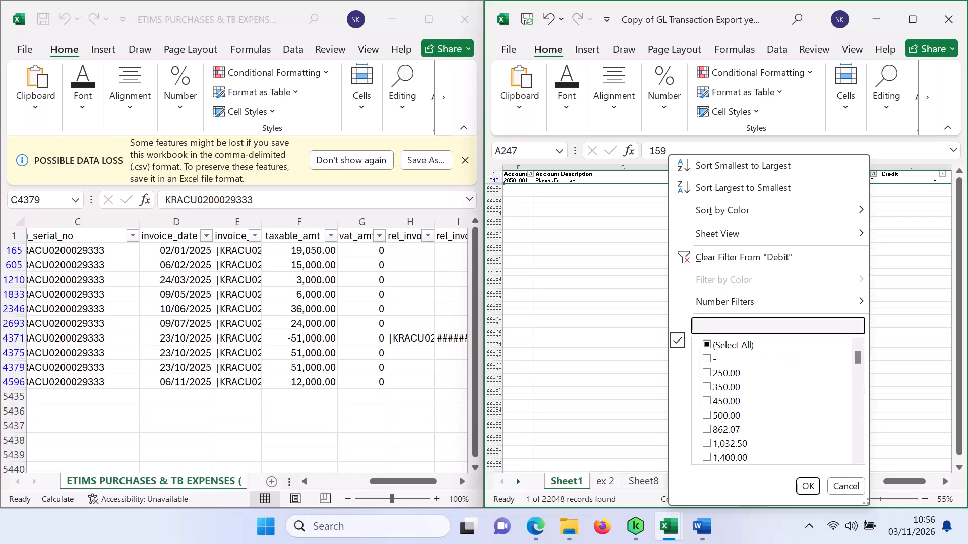
key(3)
text(6,00)
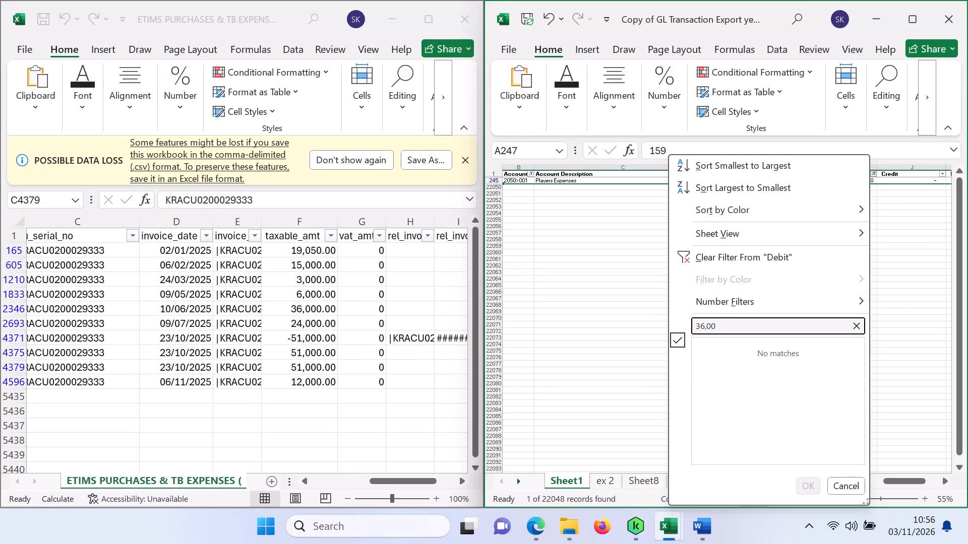
Search the Debit filter values for 24,000.
key(BackSpace)
key(BackSpace)
key(BackSpace)
key(BackSpace)
key(BackSpace)
text(24,000)
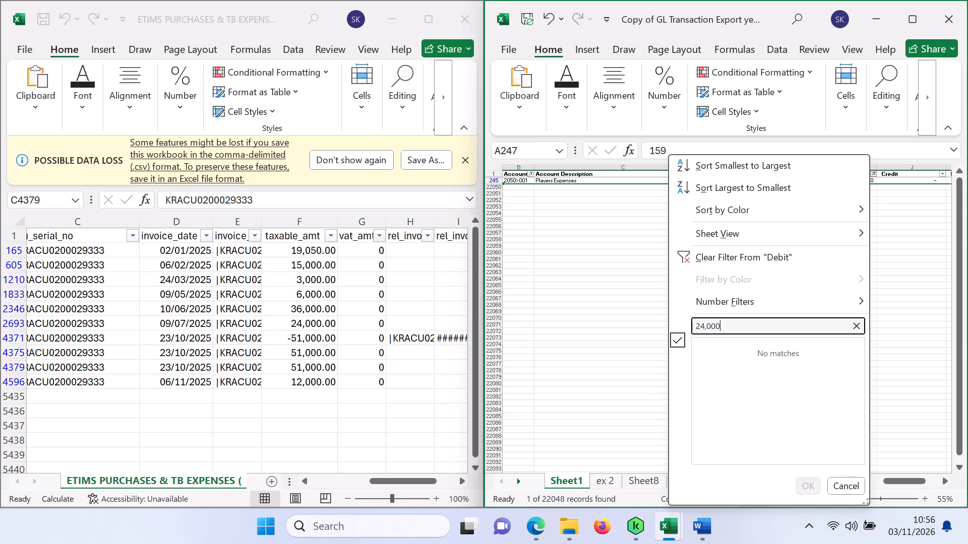
Search the Debit filter values for 51,000.
key(BackSpace)
key(BackSpace)
key(BackSpace)
key(BackSpace)
key(BackSpace)
key(BackSpace)
text(51)
key(comma)
text(000)
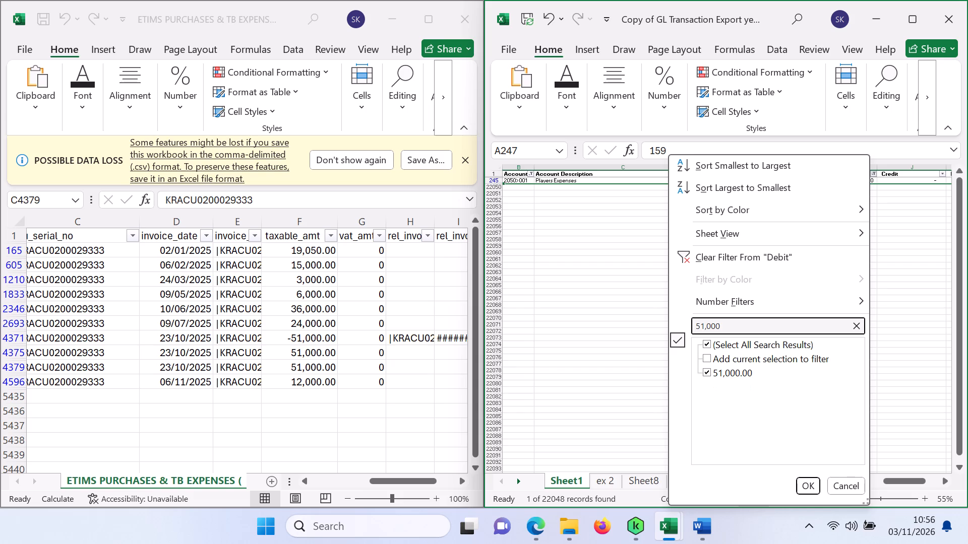
Filter the Debit column to the 12,000.00 value only, excluding 12,633.77, to find the matching GL entry.
key(BackSpace)
key(BackSpace)
key(BackSpace)
key(BackSpace)
key(BackSpace)
key(BackSpace)
key(BackSpace)
text(12)
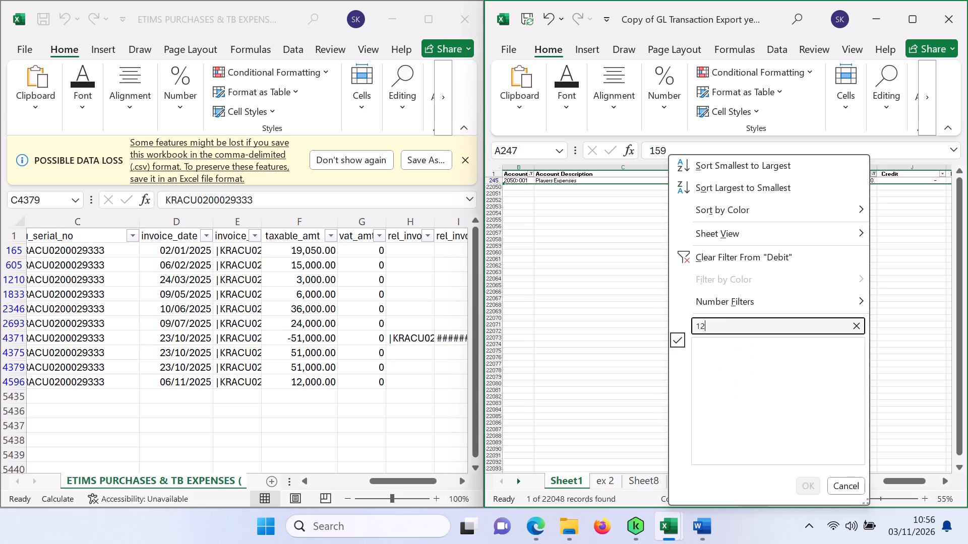
key(comma)
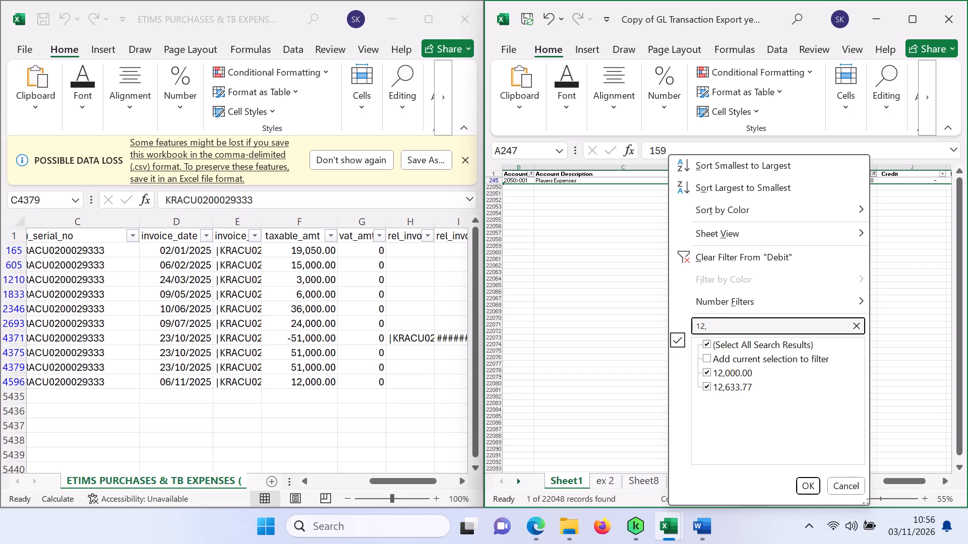
click(727, 390)
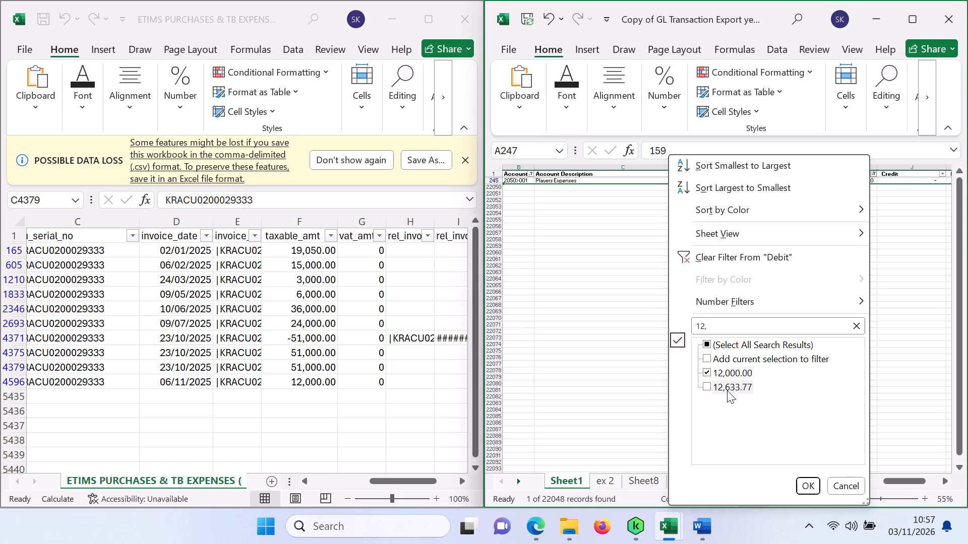
click(805, 487)
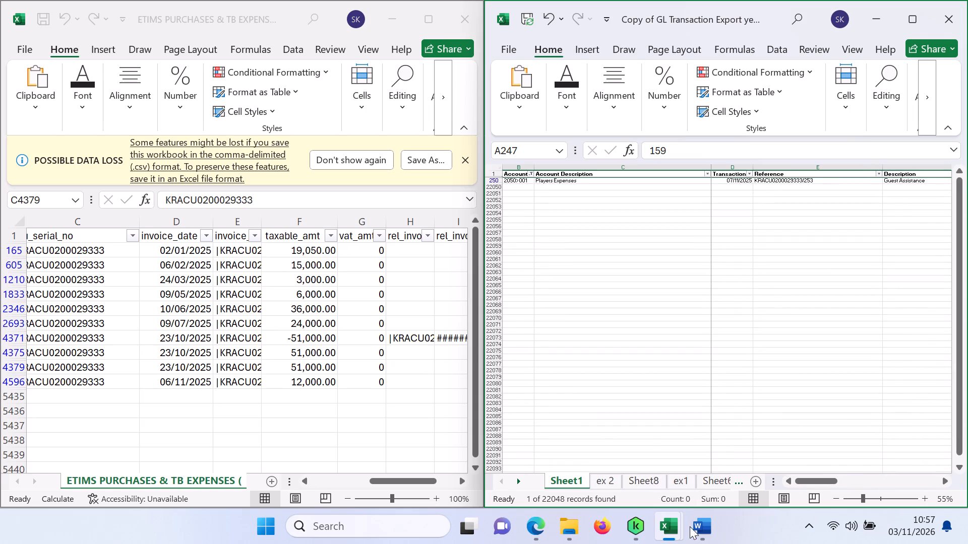
click(751, 315)
Reselect all accounts in the Account Name filter and clear every remaining filter on the GL transaction sheet.
click(532, 175)
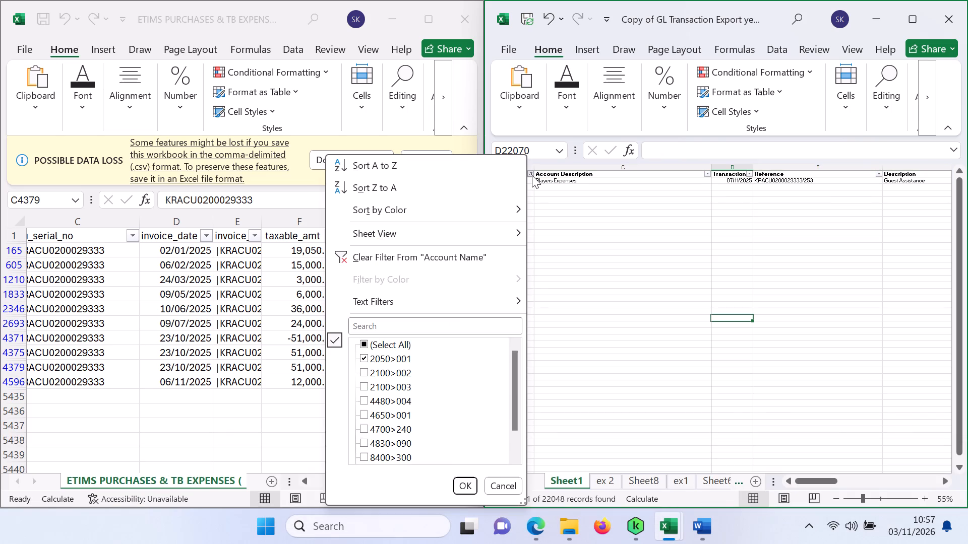
click(379, 341)
click(463, 488)
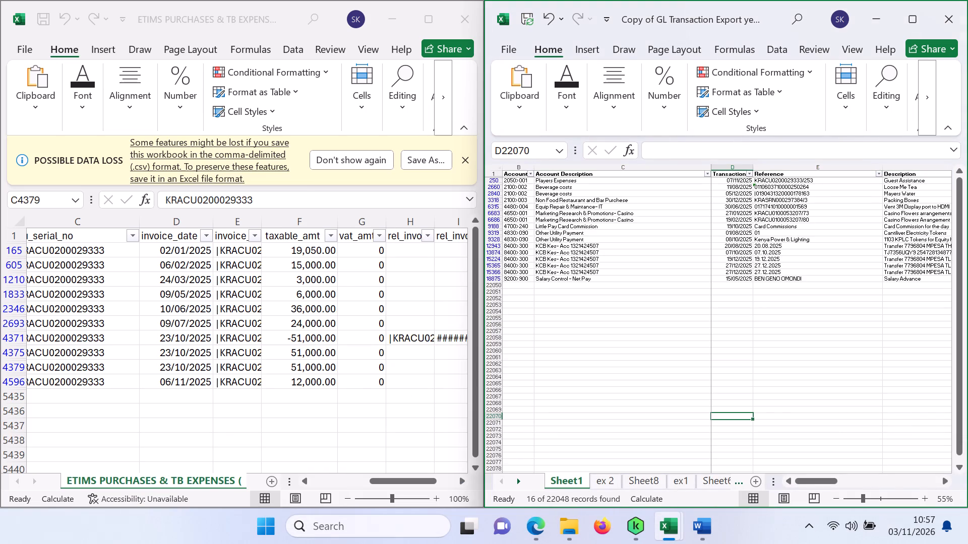
click(889, 109)
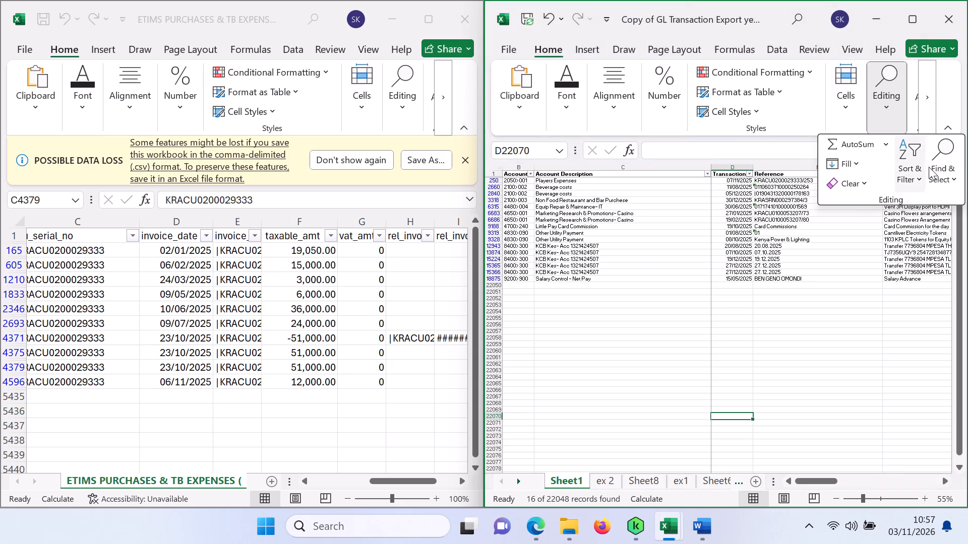
click(919, 182)
click(918, 294)
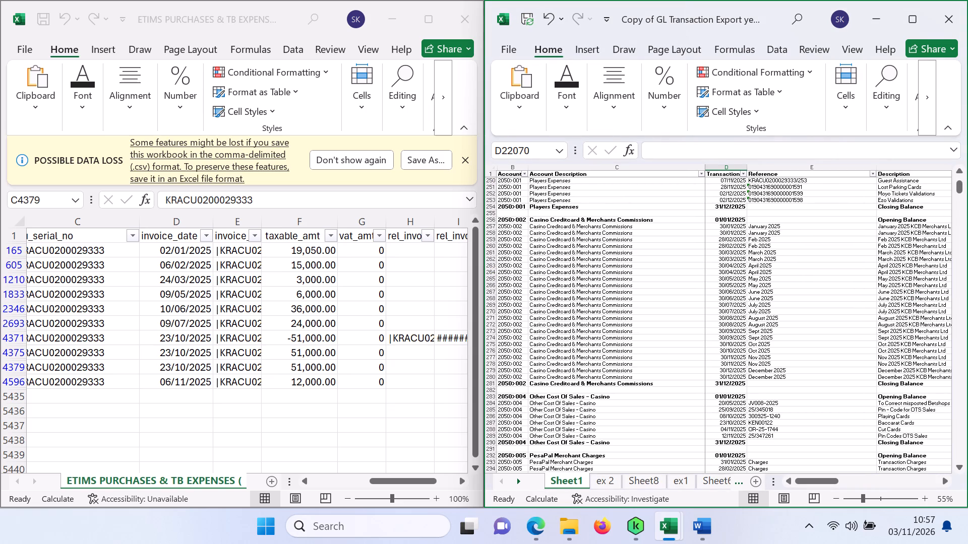
Filter the Account Name column to all accounts matching 2050.
click(526, 175)
click(386, 324)
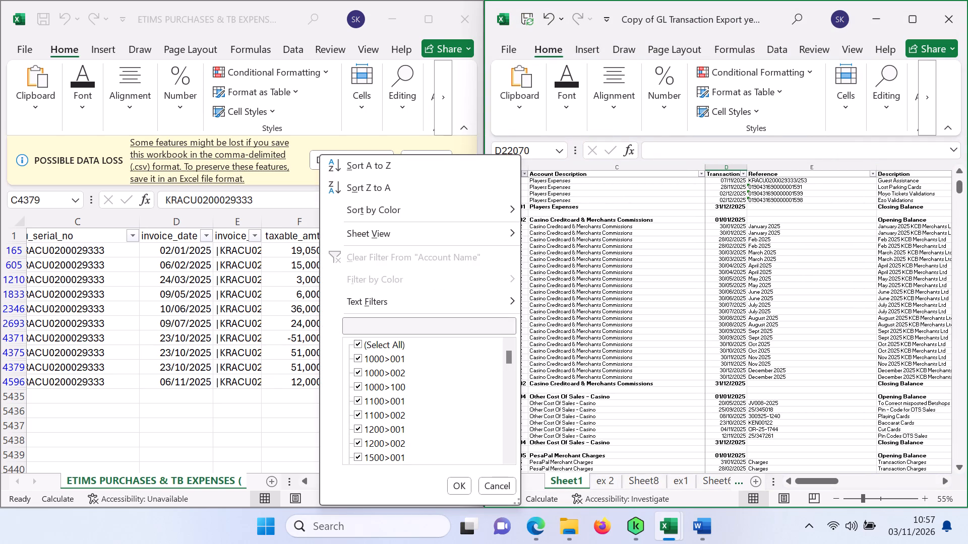
text(2050)
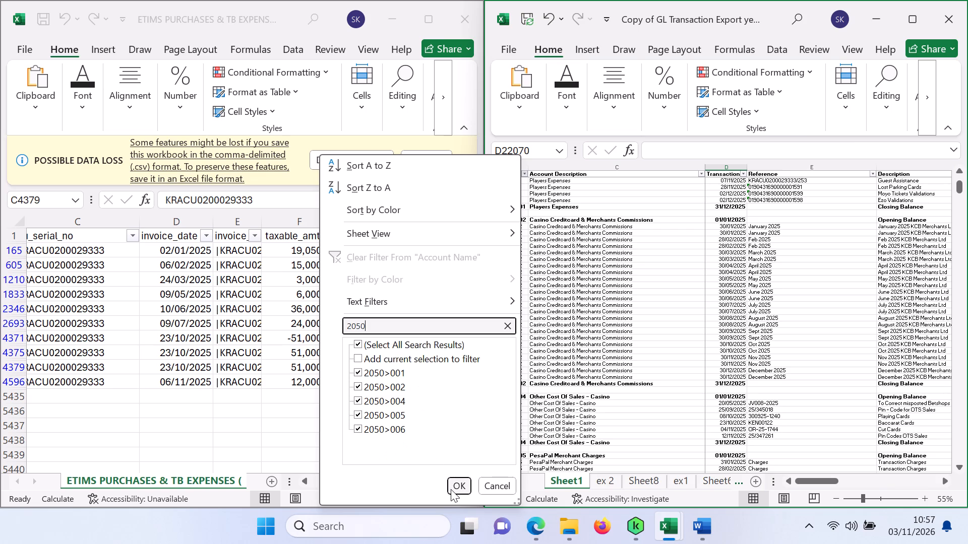
click(457, 489)
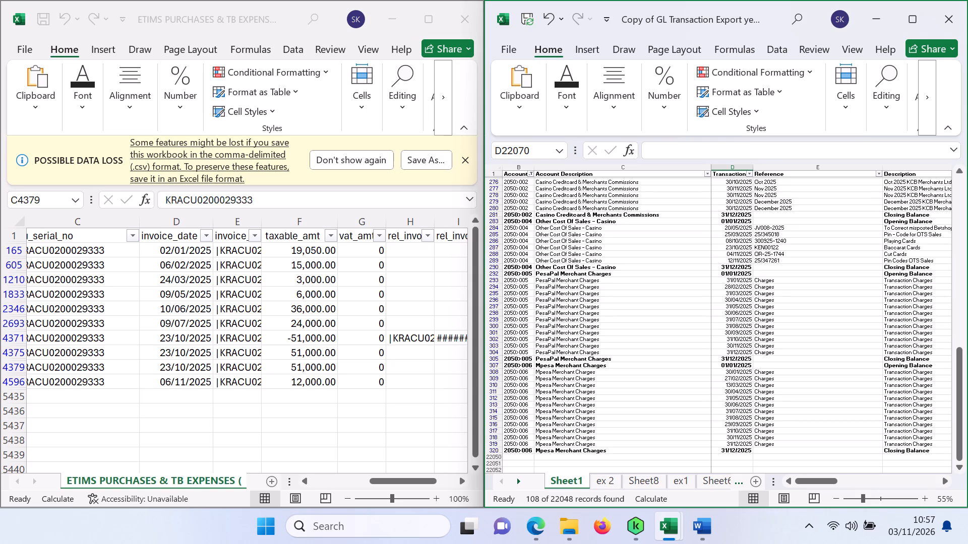
Copy the filtered rows from the 2050>002 opening balance in row 256 through the last row and create a blank workbook.
click(912, 17)
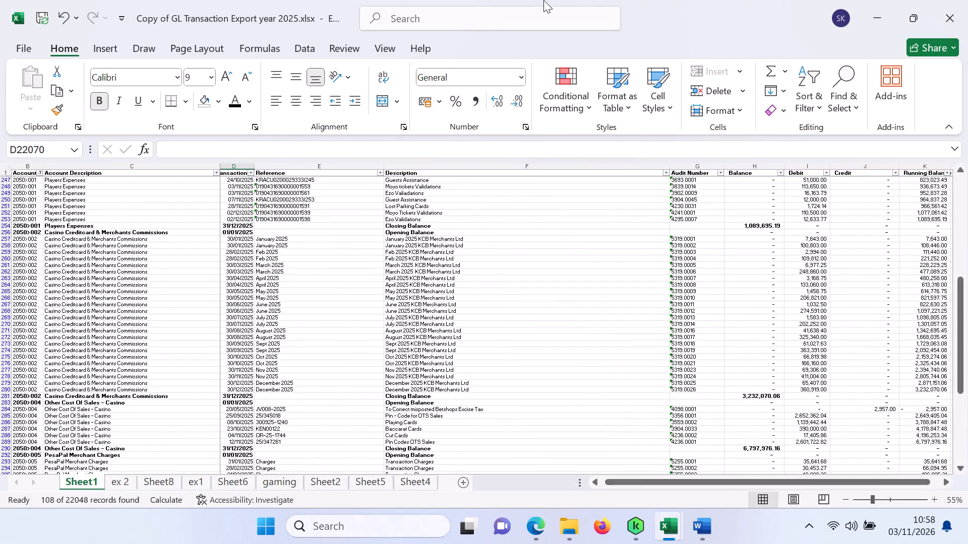
click(6, 233)
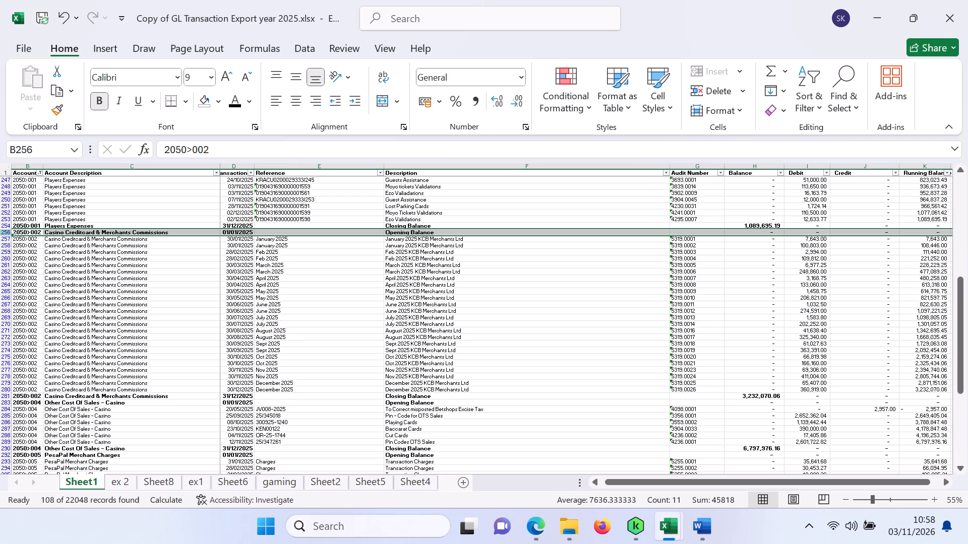
key(ctrl+shift+Down)
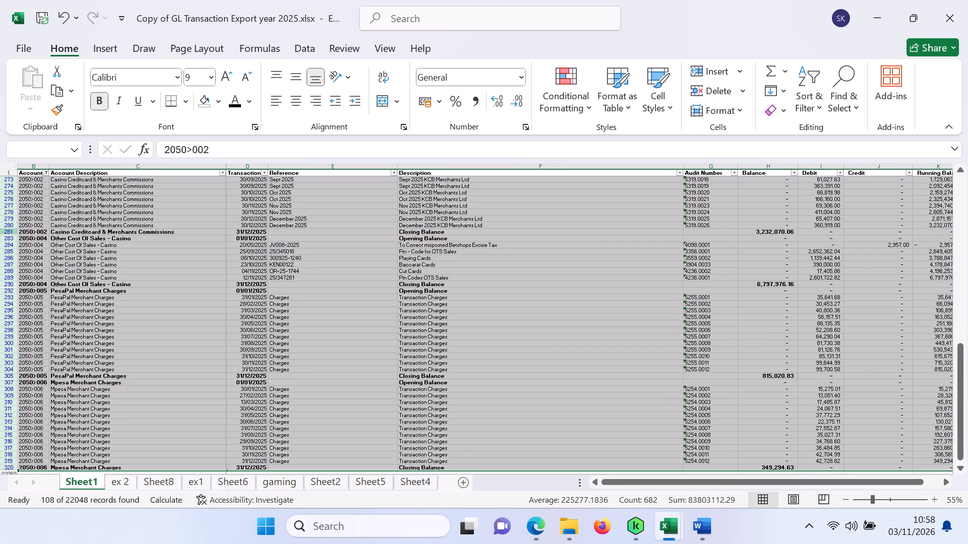
key(ctrl+c)
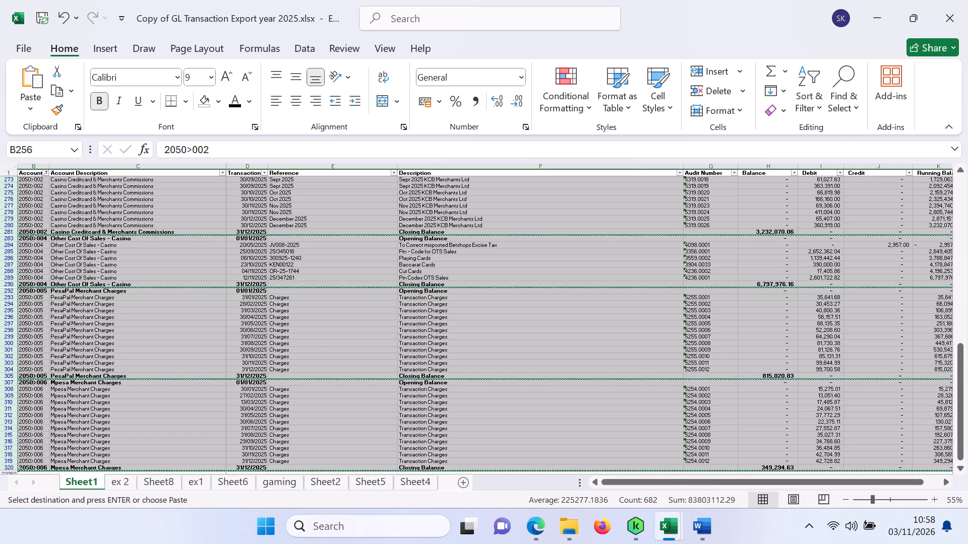
click(27, 51)
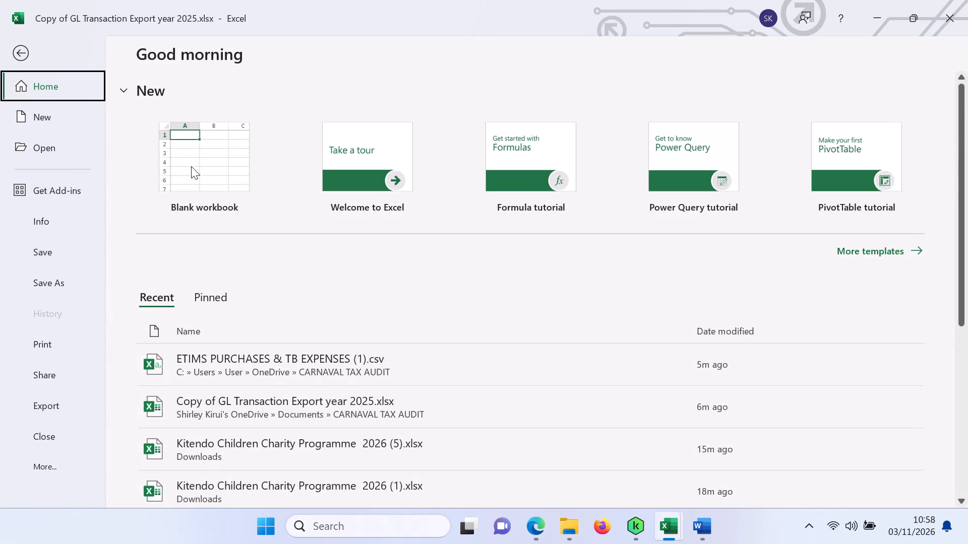
click(191, 168)
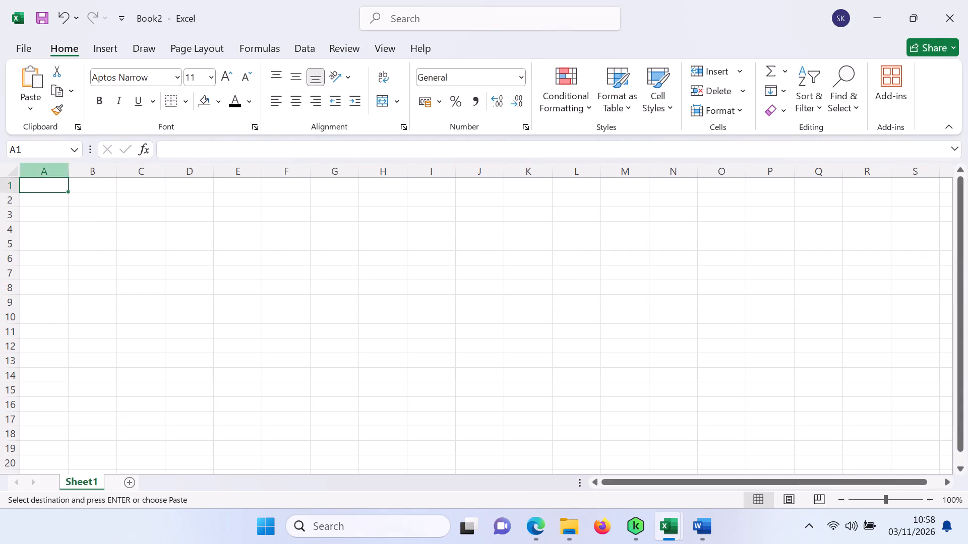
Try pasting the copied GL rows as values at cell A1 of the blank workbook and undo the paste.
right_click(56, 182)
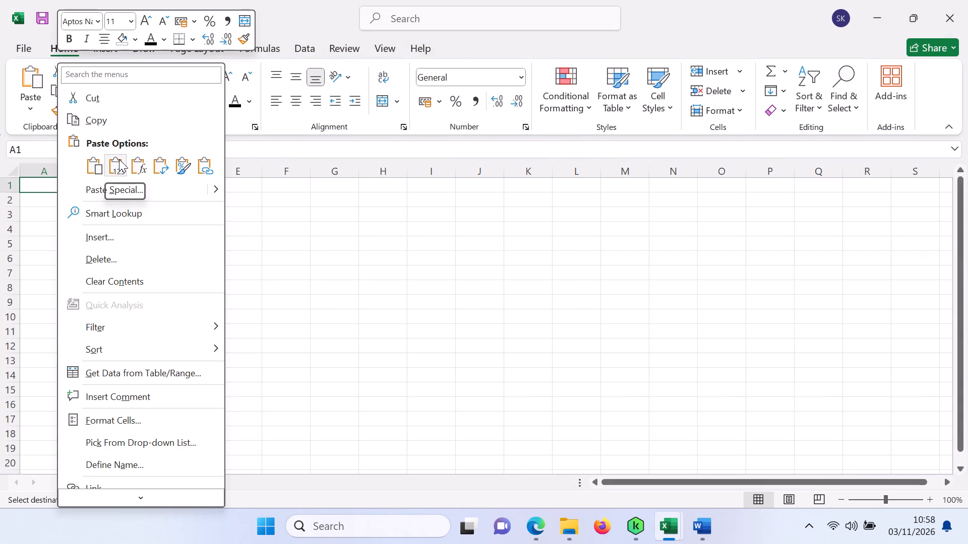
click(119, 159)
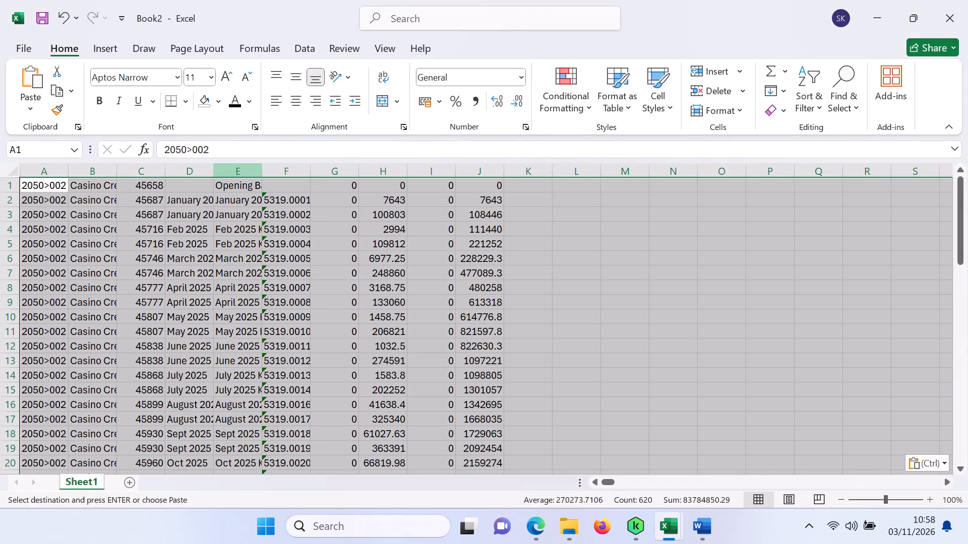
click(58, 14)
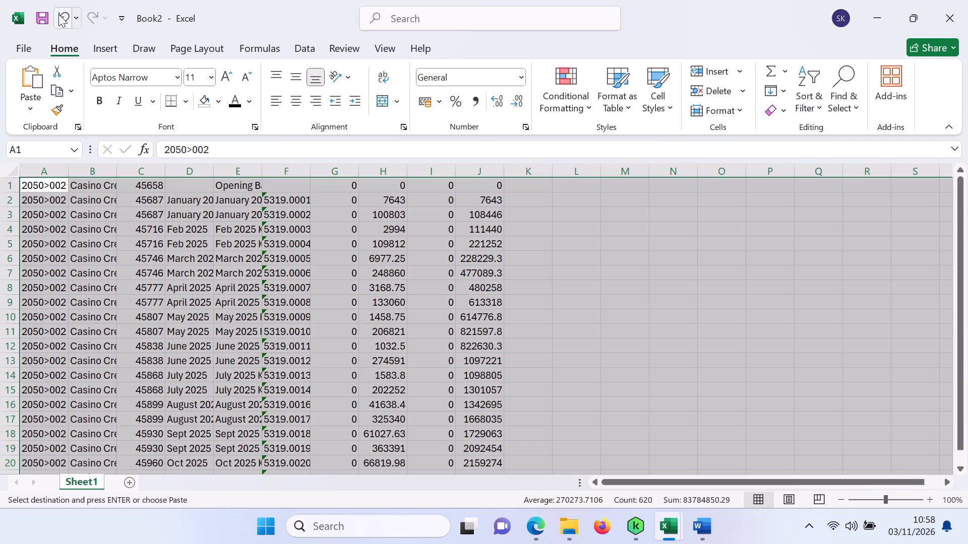
Paste the copied GL rows as values starting at cell A1 of the blank workbook.
click(41, 185)
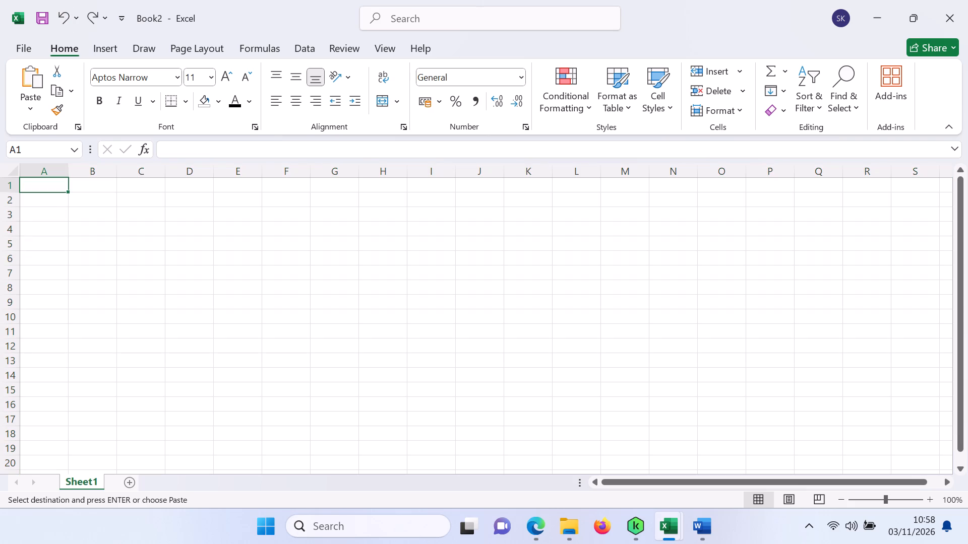
click(41, 185)
right_click(41, 185)
click(95, 165)
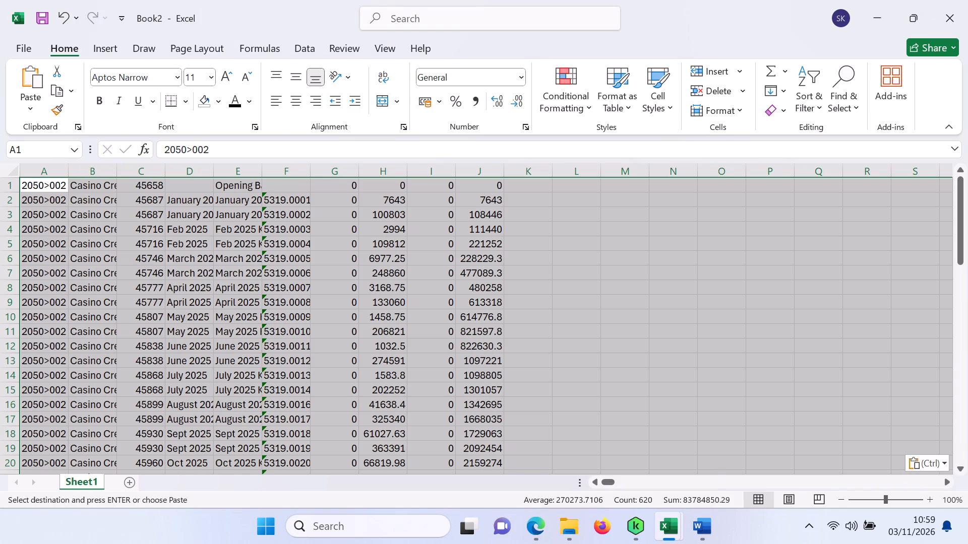
Fit the widths of columns B, C, D, E and F to their contents.
click(109, 216)
double_click(118, 172)
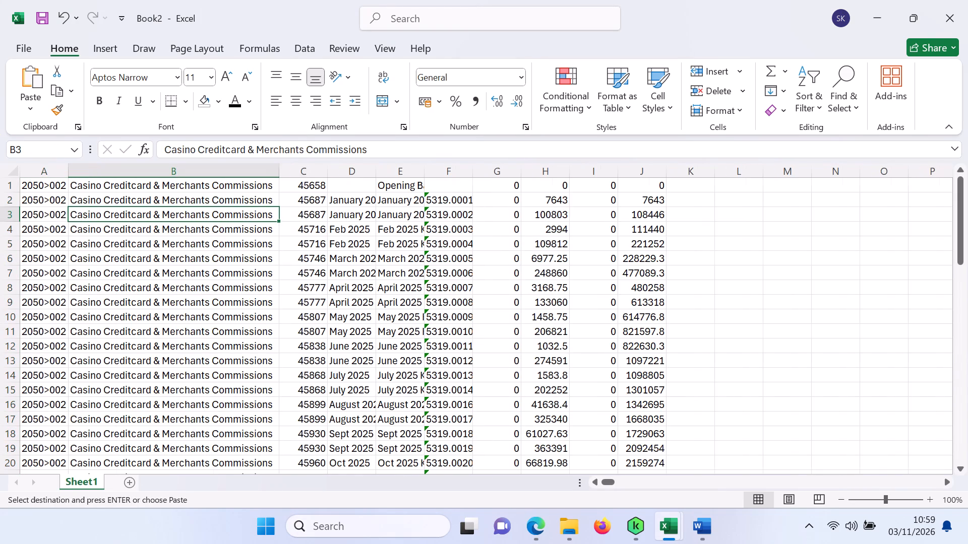
double_click(324, 172)
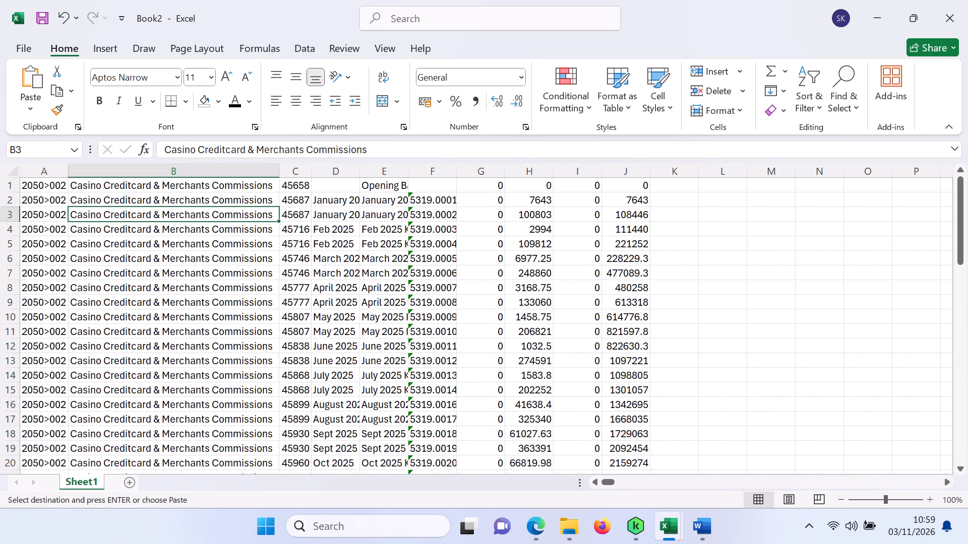
double_click(359, 176)
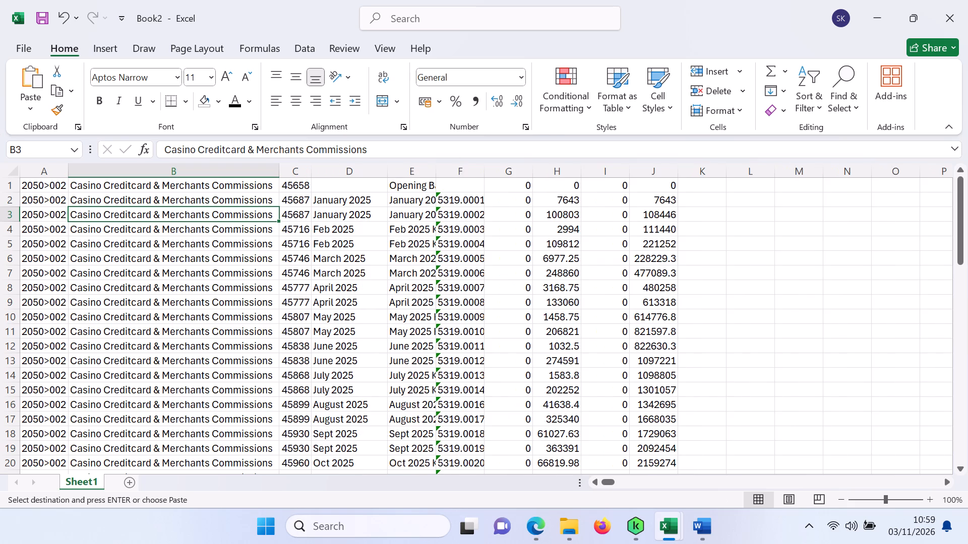
double_click(436, 175)
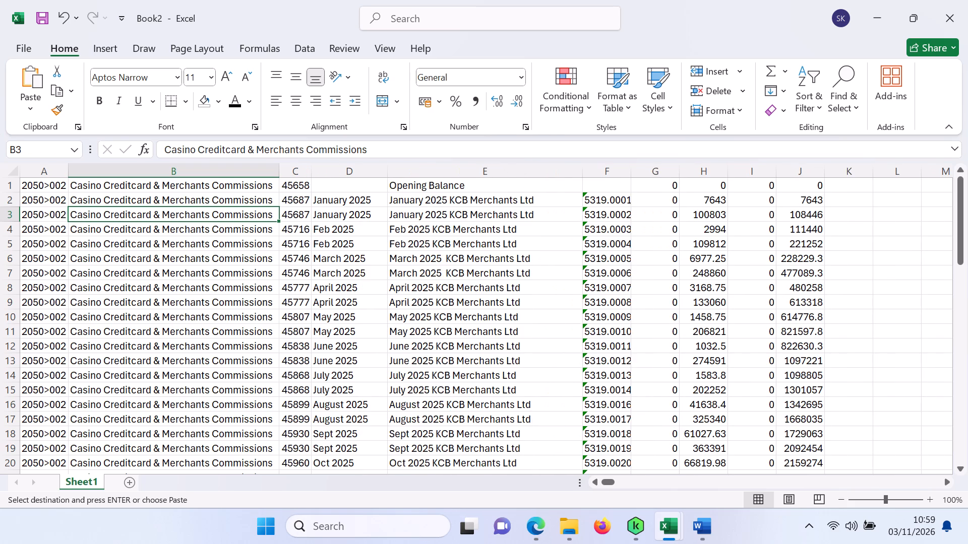
click(636, 172)
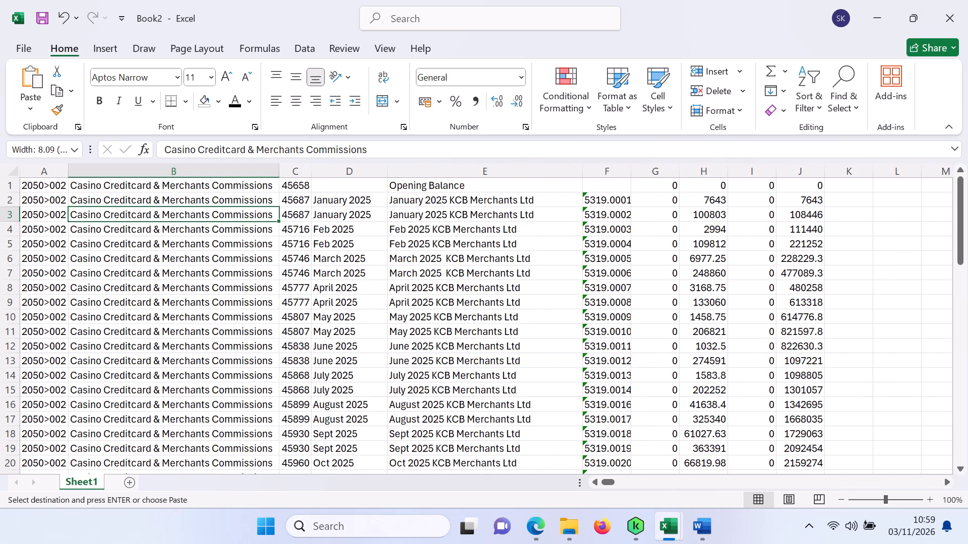
double_click(636, 172)
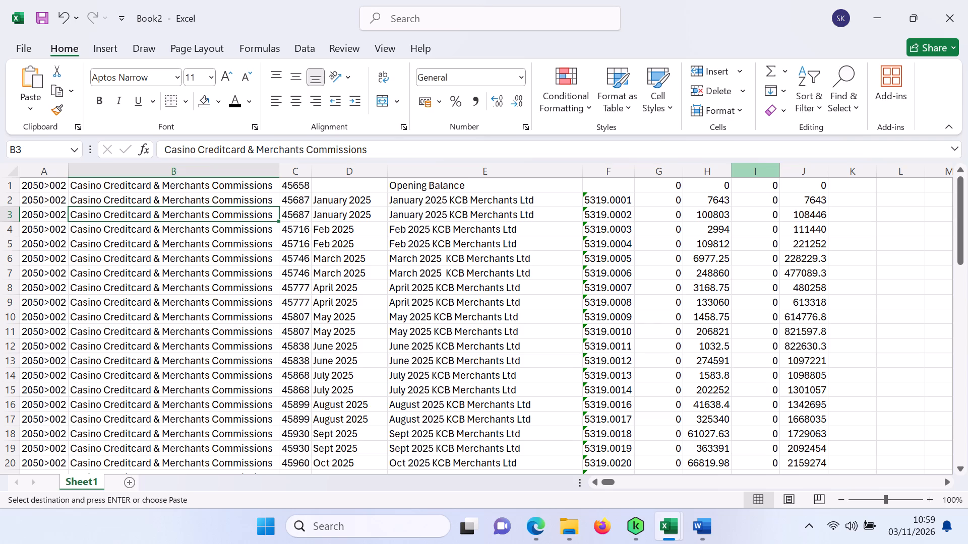
Clear the contents of columns I and J, which hold the credit and running balance values.
drag(747, 176, 801, 186)
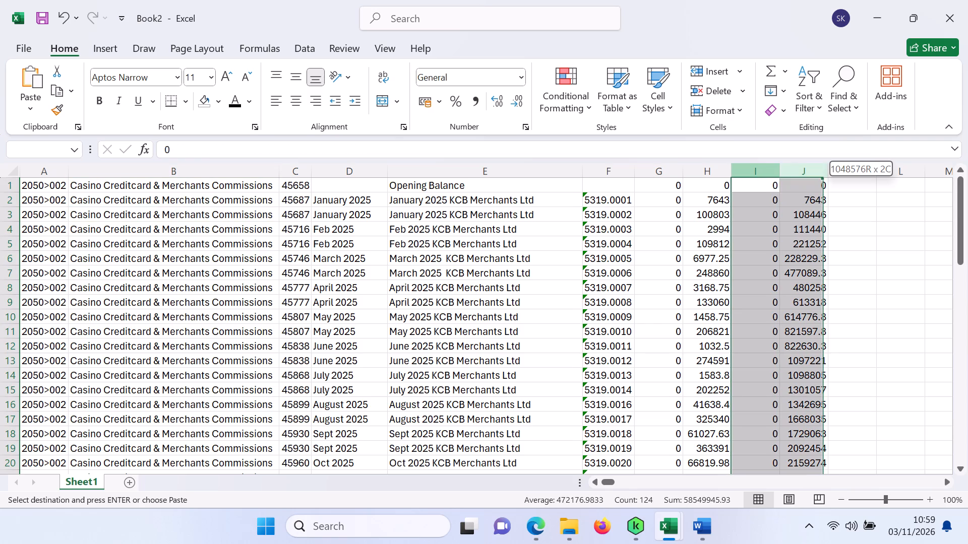
drag(801, 186, 804, 186)
key(Delete)
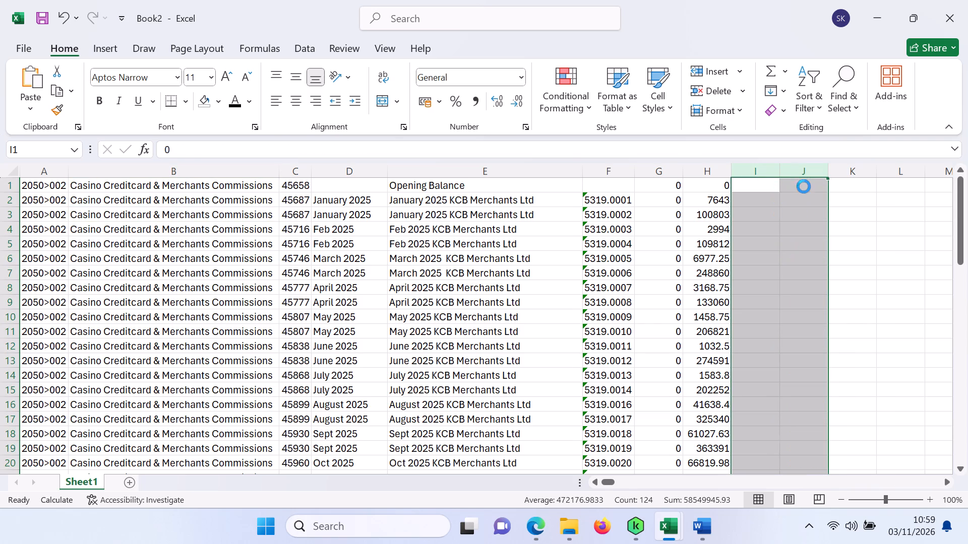
click(895, 269)
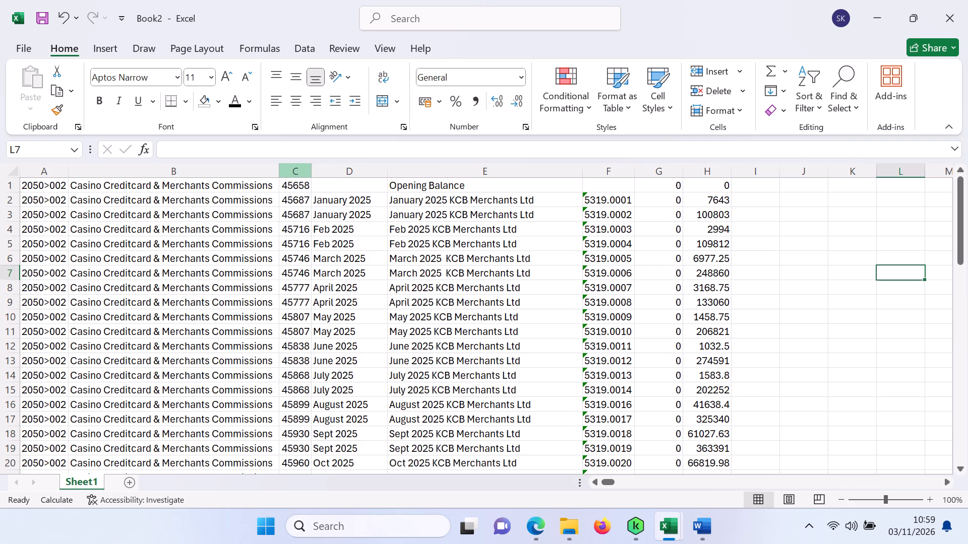
Format the serial numbers in column C as dates of type *14/03/2012 with the English (Kenya) locale.
click(293, 177)
right_click(295, 206)
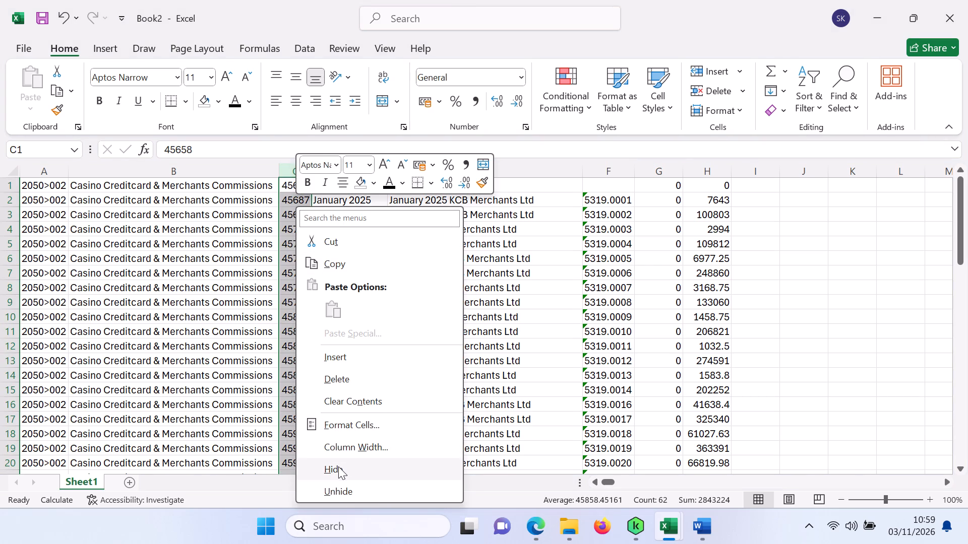
click(340, 494)
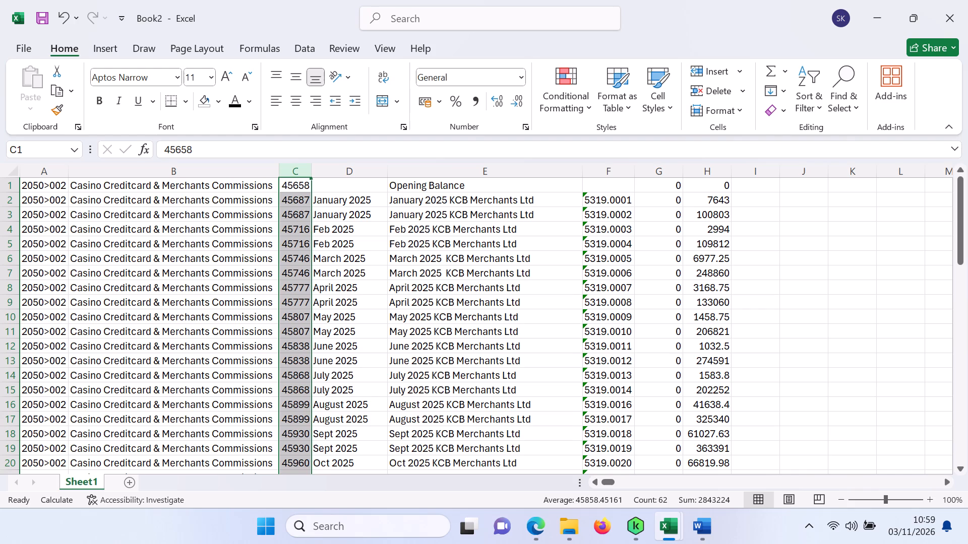
right_click(291, 256)
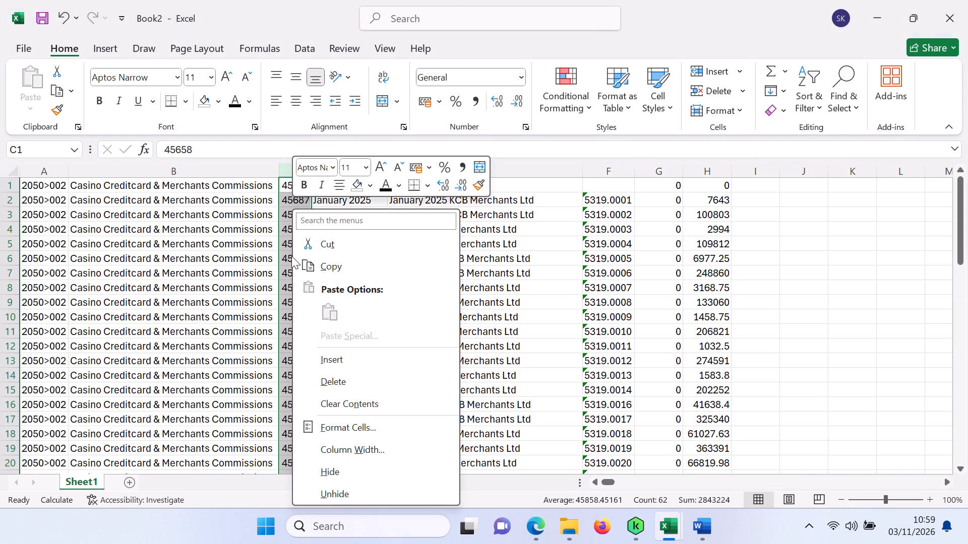
click(355, 433)
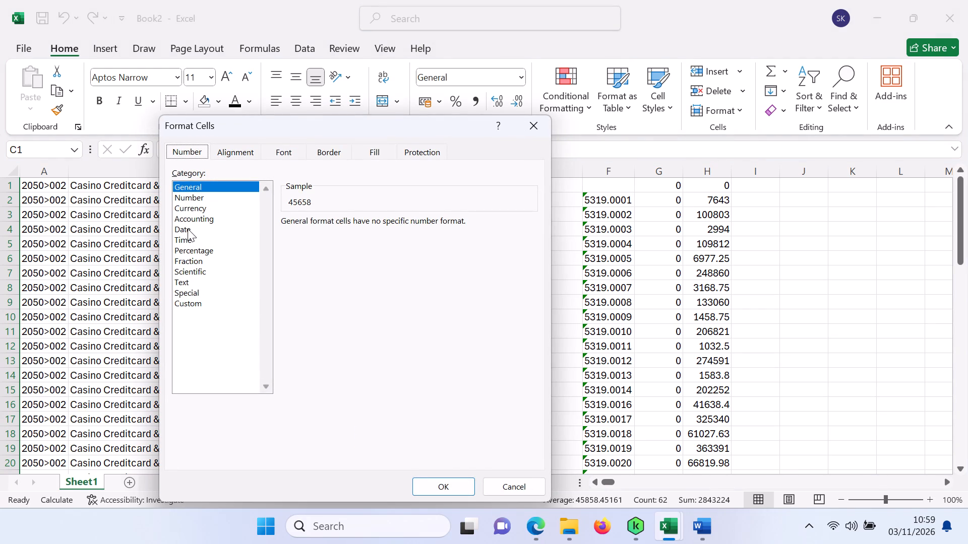
click(188, 229)
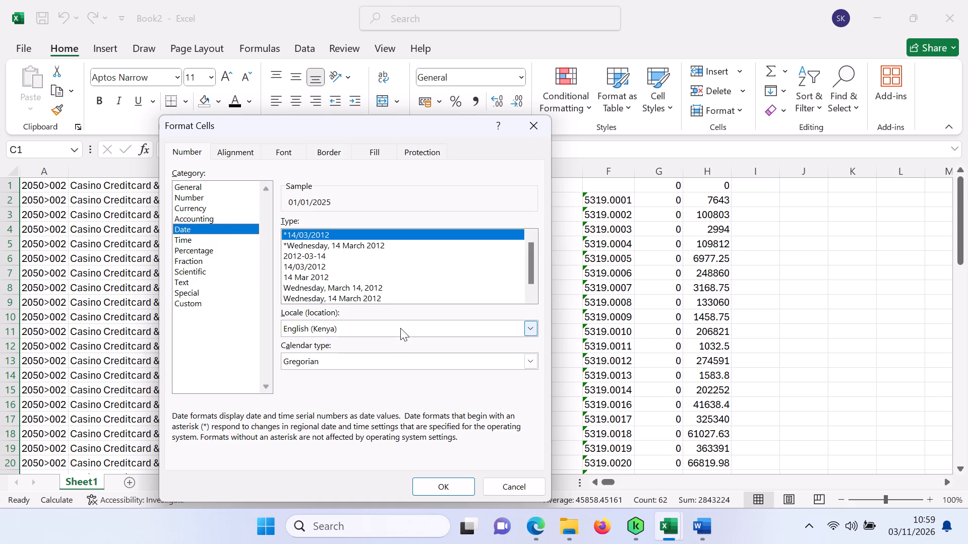
click(400, 328)
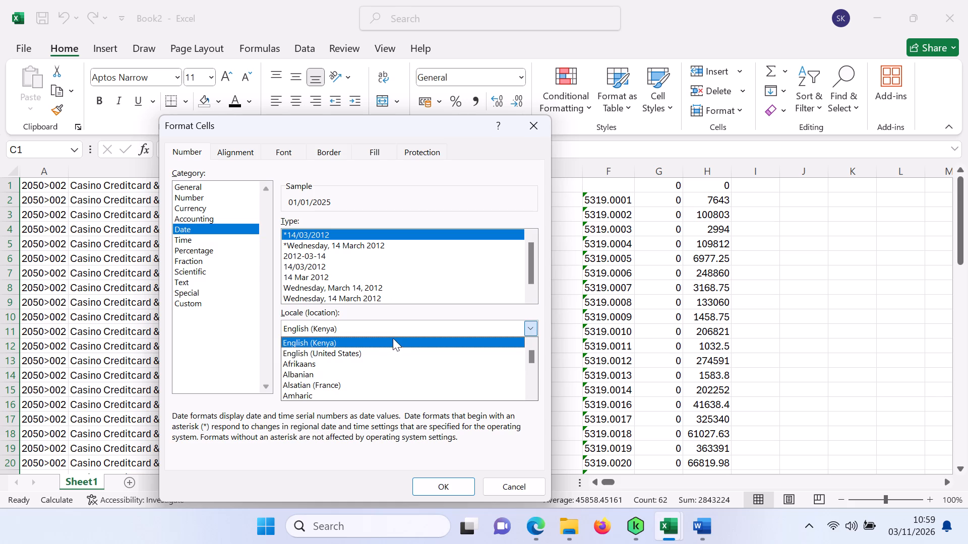
click(385, 338)
click(443, 488)
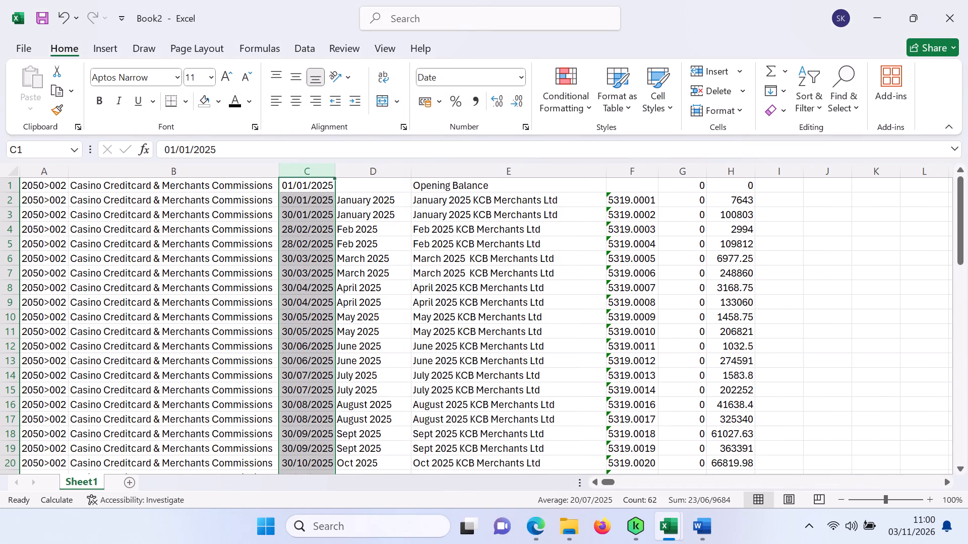
click(797, 309)
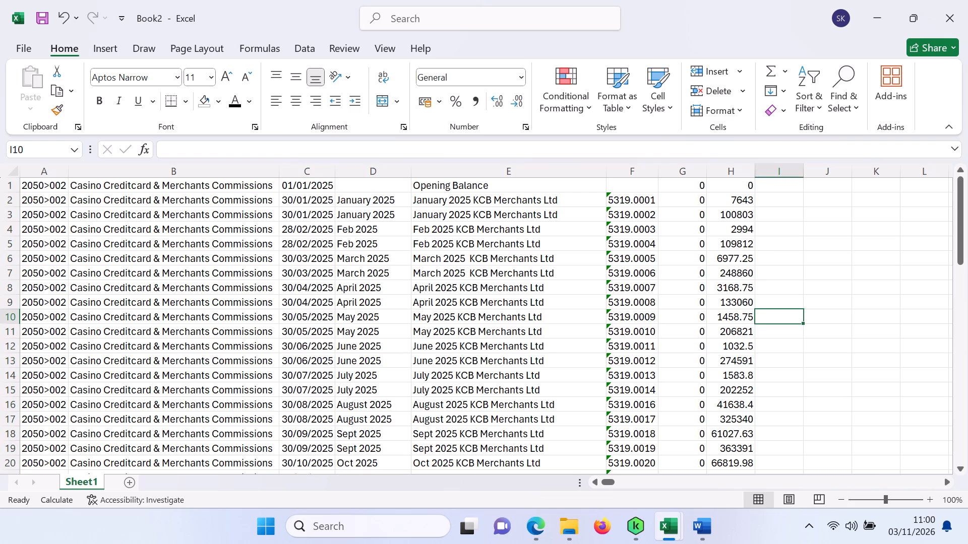
Check the column H amounts, including those for the Casino Creditcard & Merchants Commissions entries in rows 2 to 25.
click(797, 309)
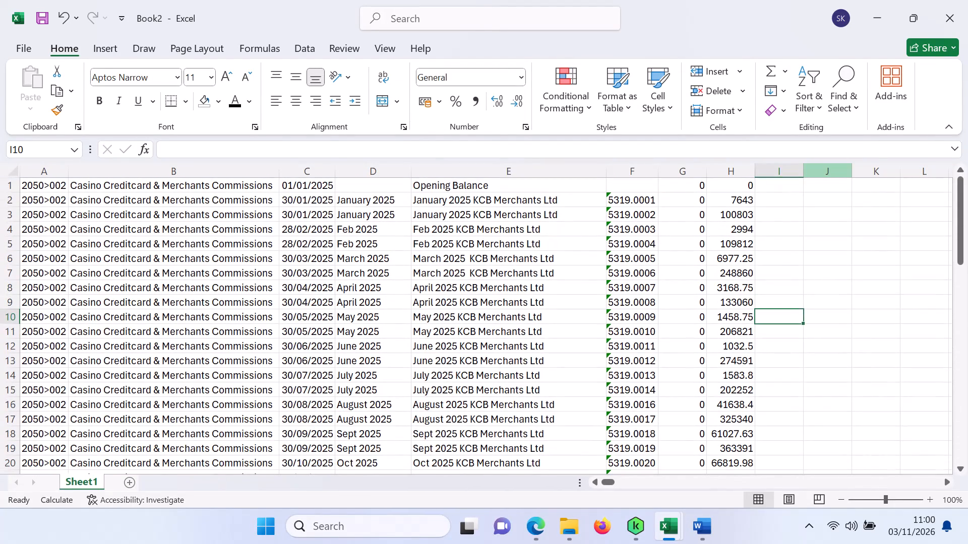
click(746, 201)
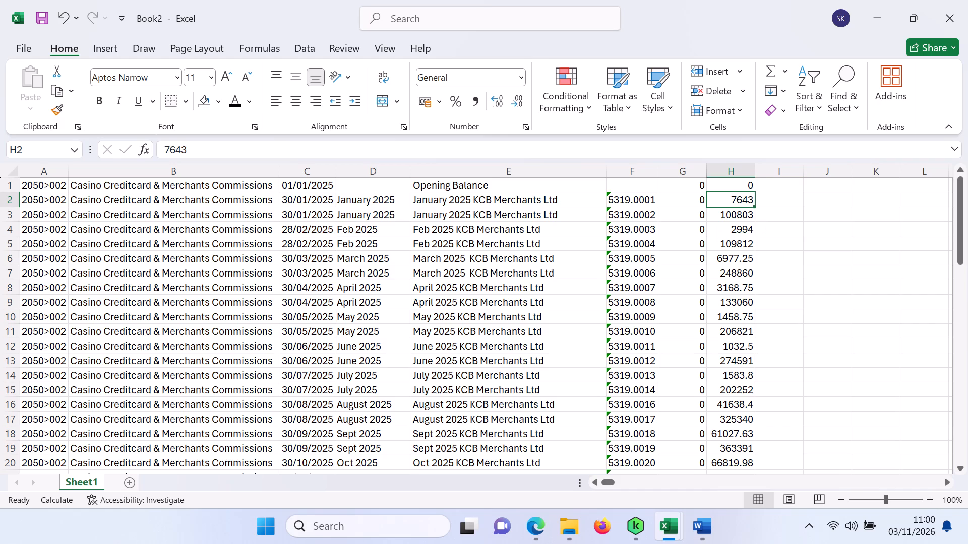
key(ctrl+shift+Down)
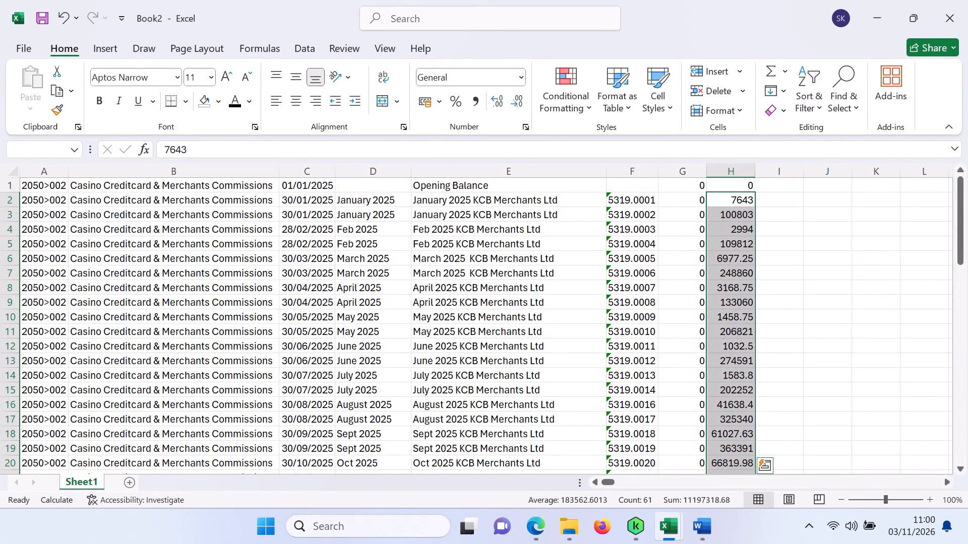
click(735, 198)
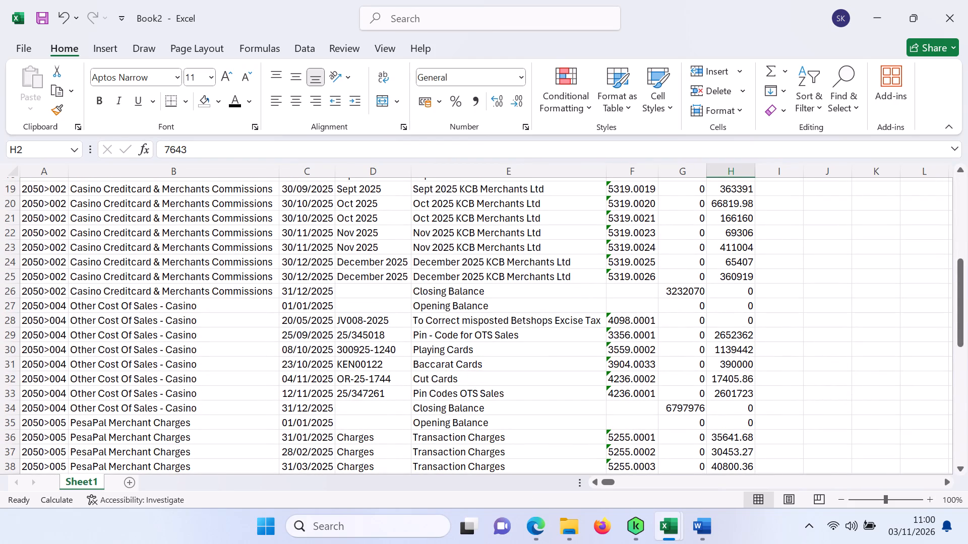
ctrl+click(724, 276)
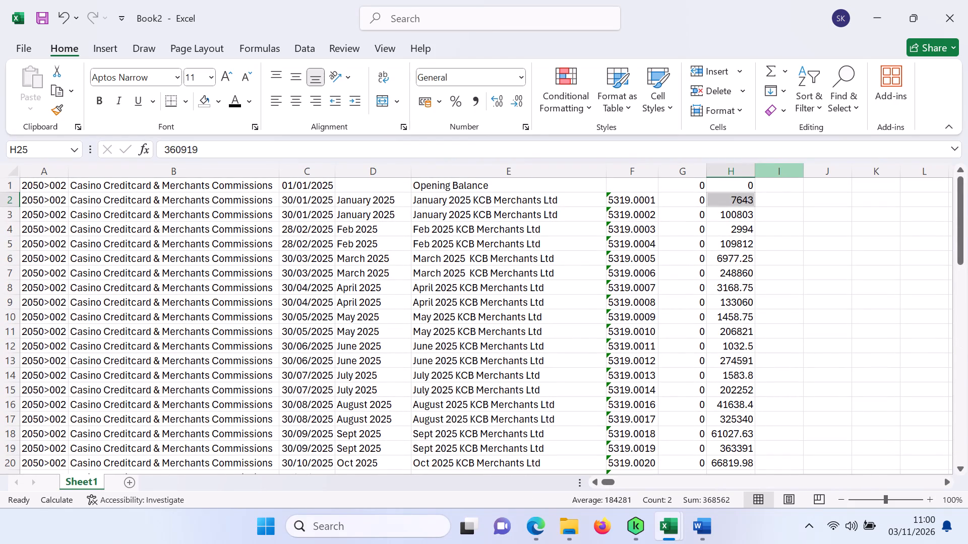
shift+click(729, 207)
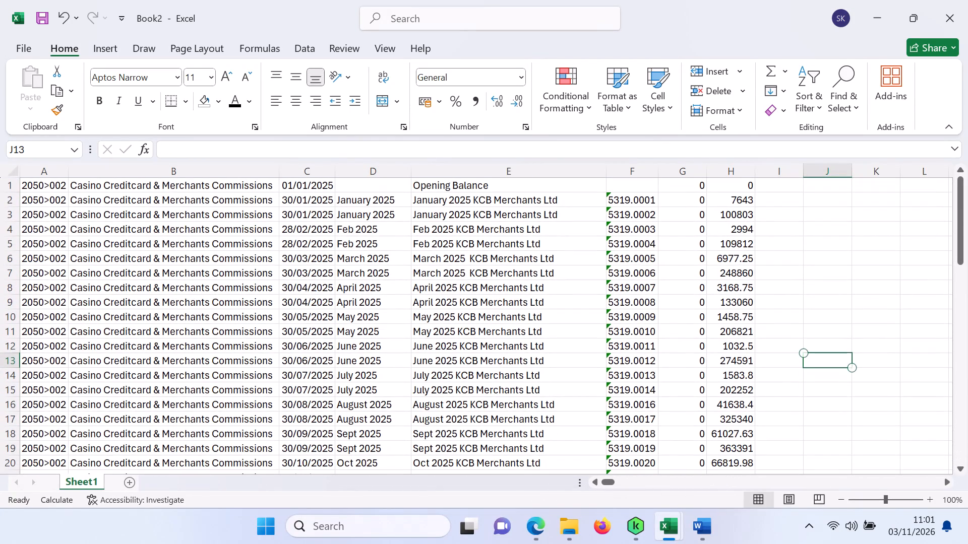
Clear the contents of row 1, the Casino Creditcard & Merchants Commissions opening balance.
click(9, 184)
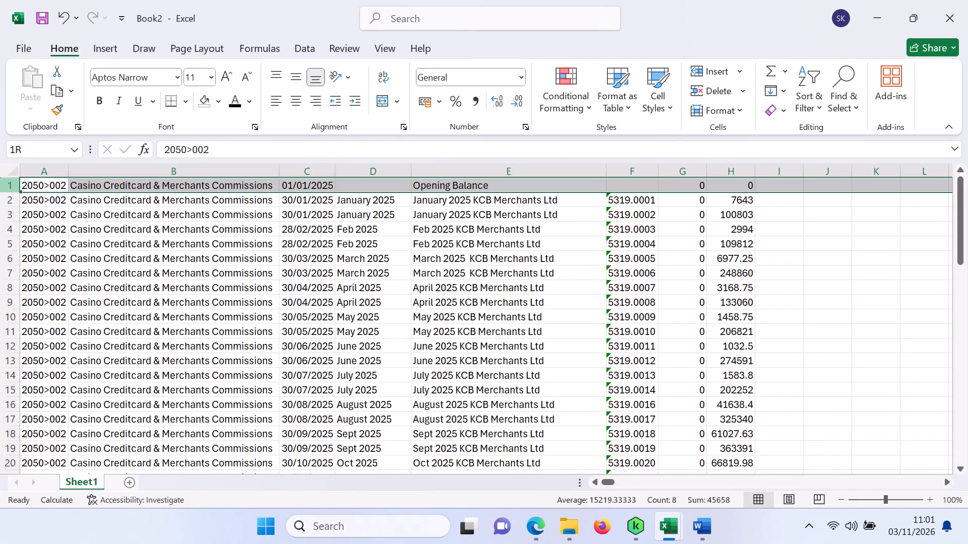
key(Delete)
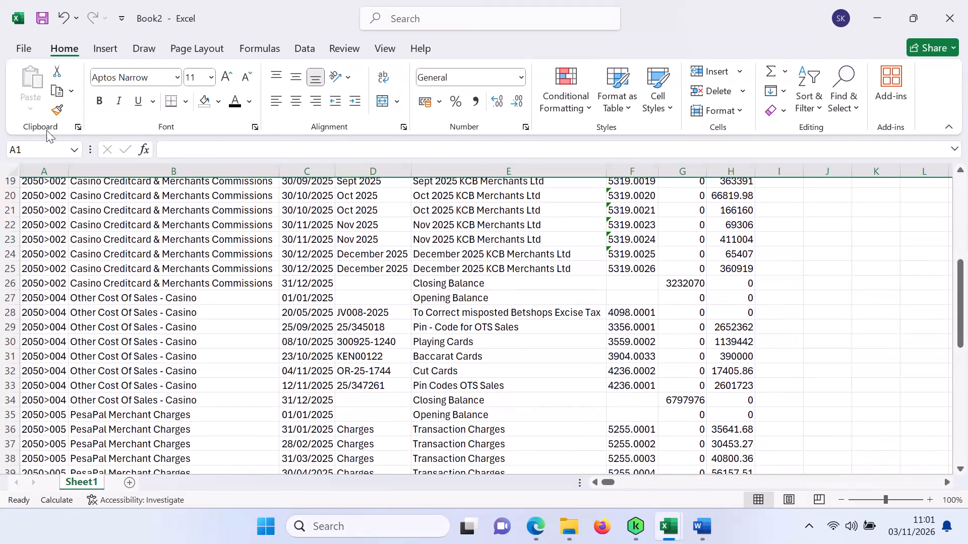
Clear and delete rows 26 and 27, the 2050>002 closing balance and the 2050>004 opening balance.
click(11, 284)
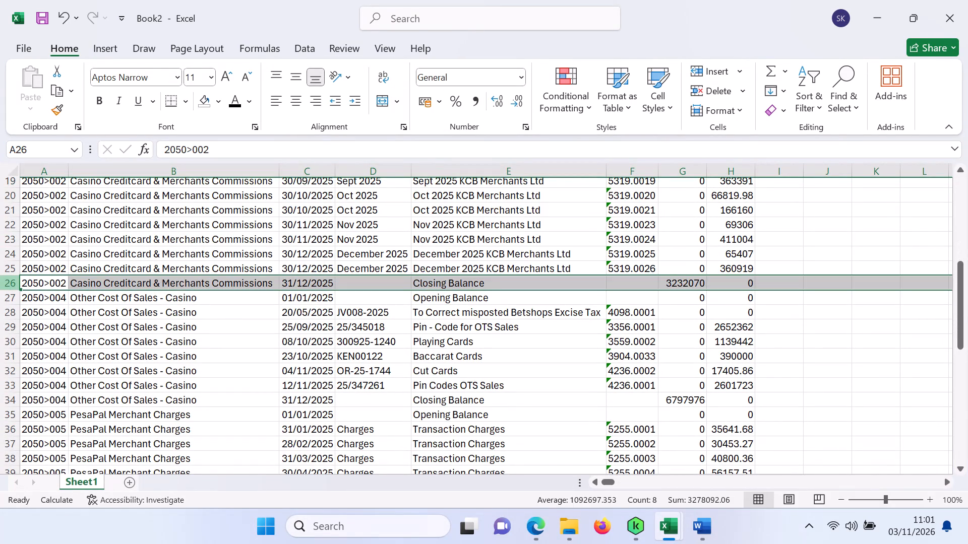
key(Delete)
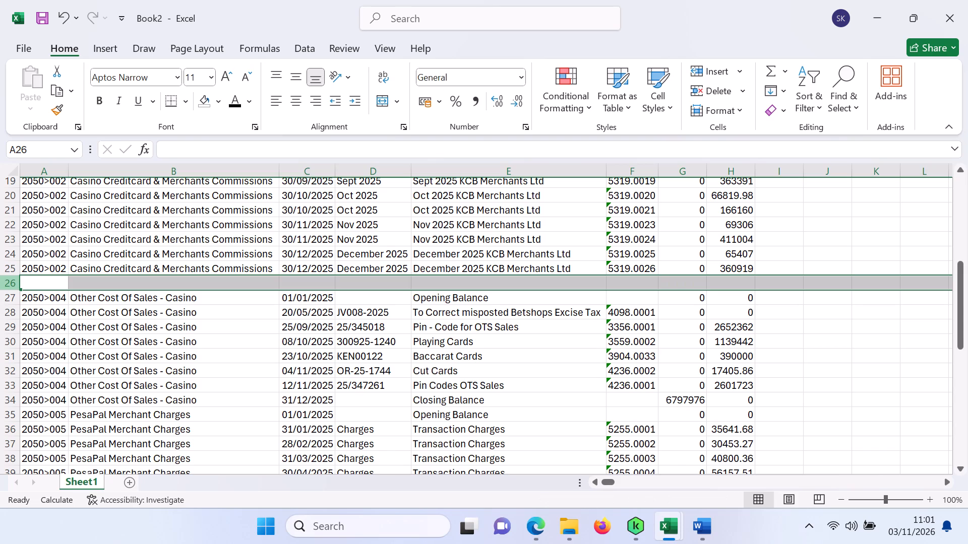
click(19, 300)
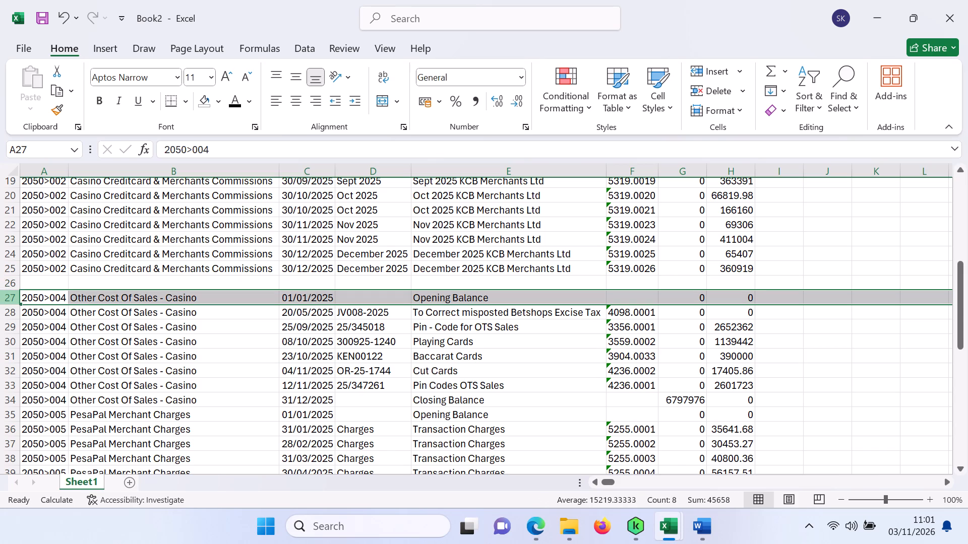
key(Delete)
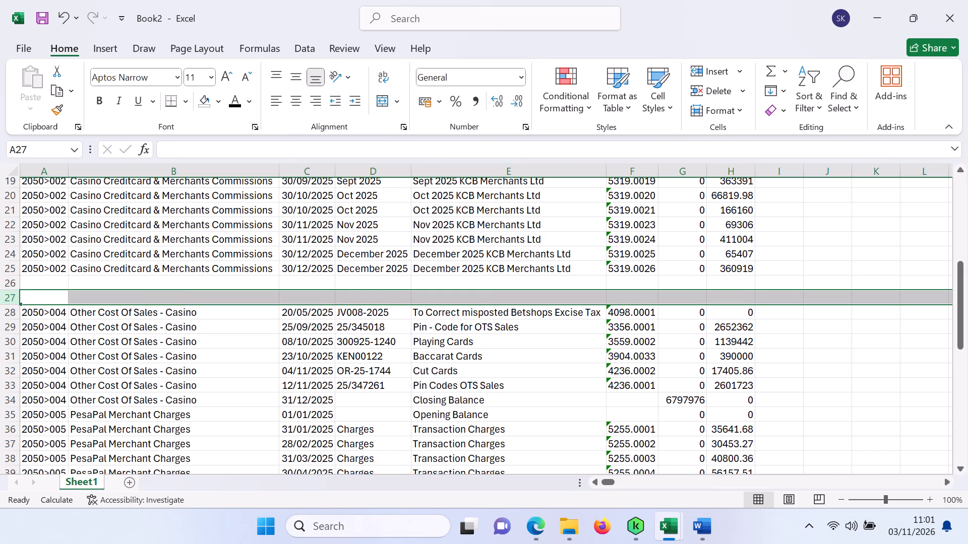
drag(12, 286, 17, 297)
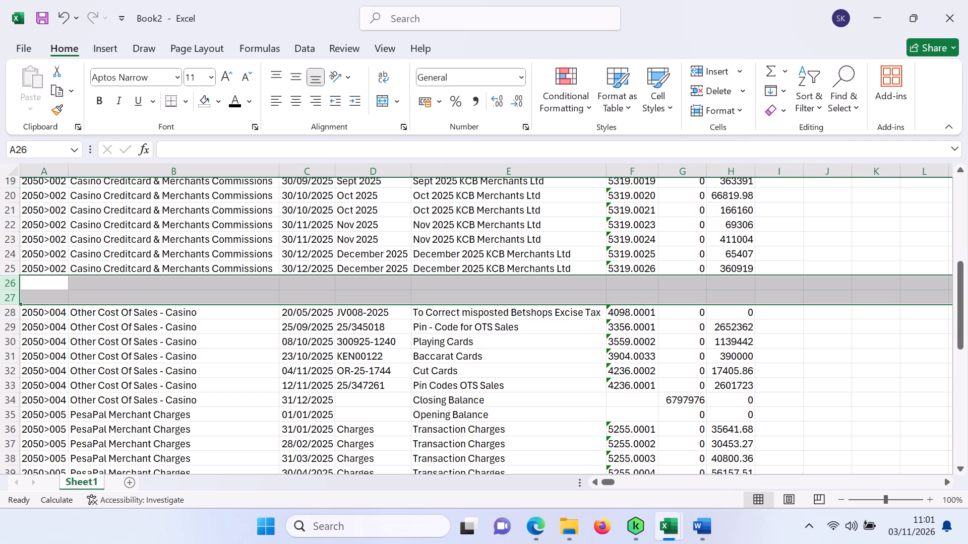
right_click(131, 290)
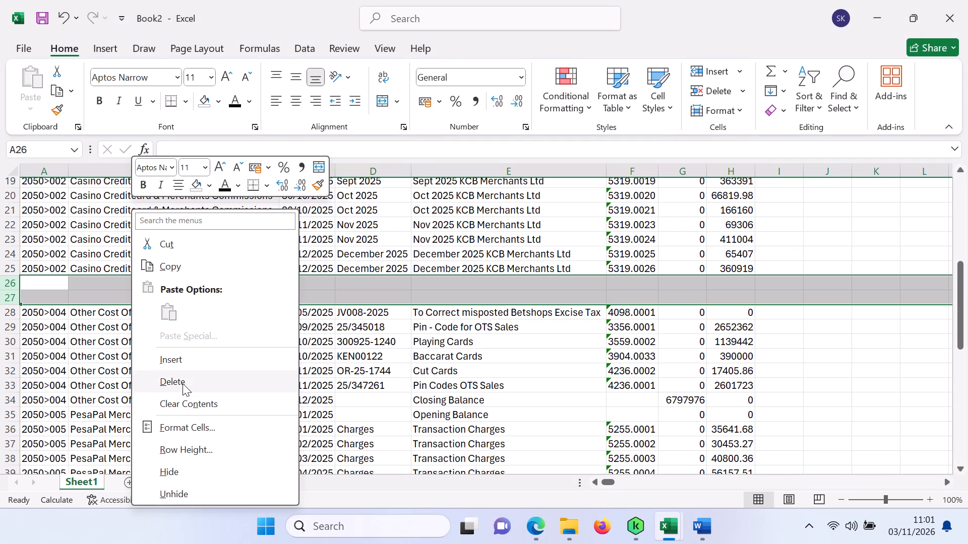
click(183, 383)
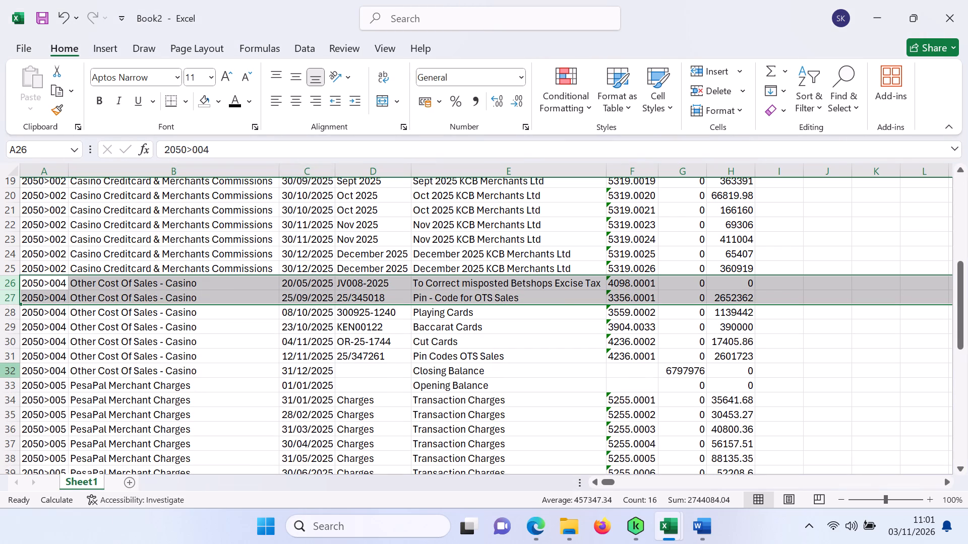
Delete rows 32 and 33, the 2050>004 closing balance and the 2050>005 opening balance.
drag(18, 369, 23, 381)
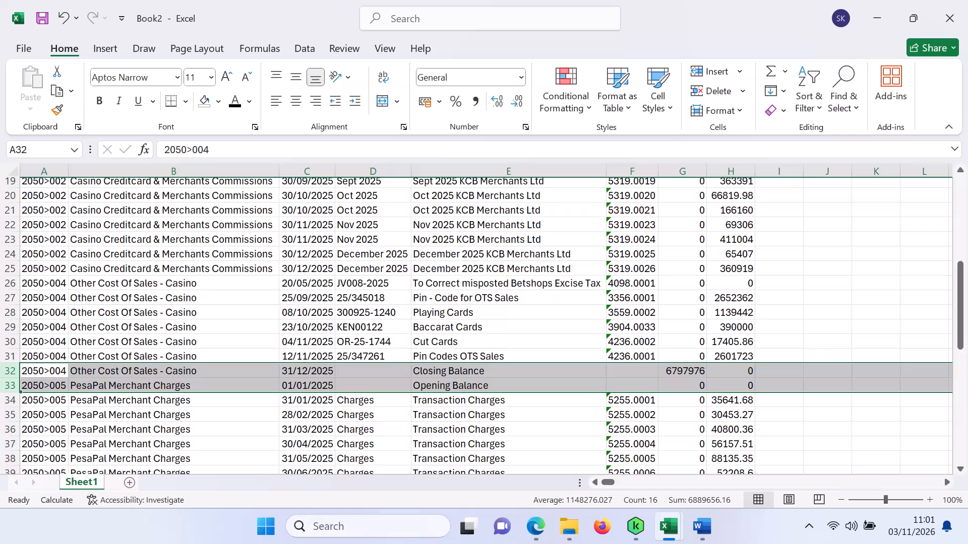
right_click(296, 380)
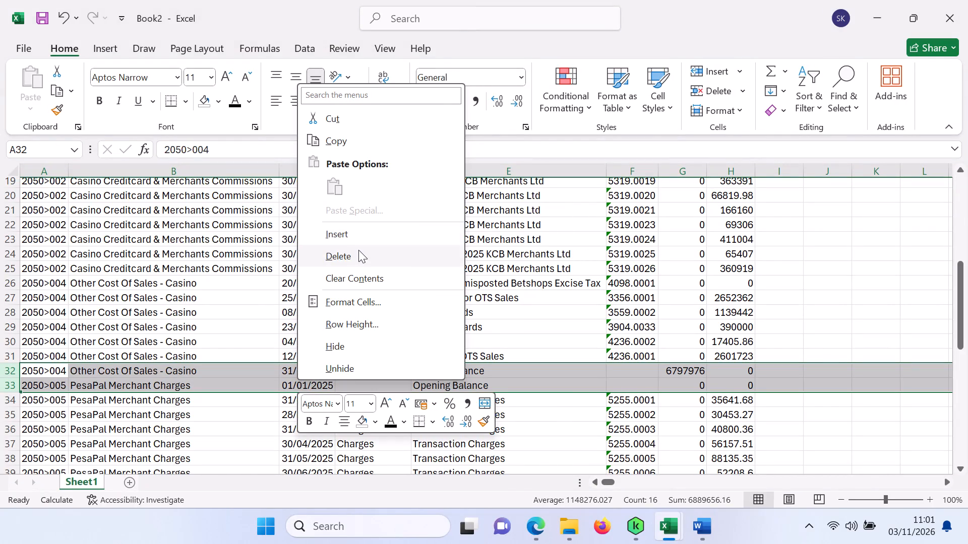
click(354, 251)
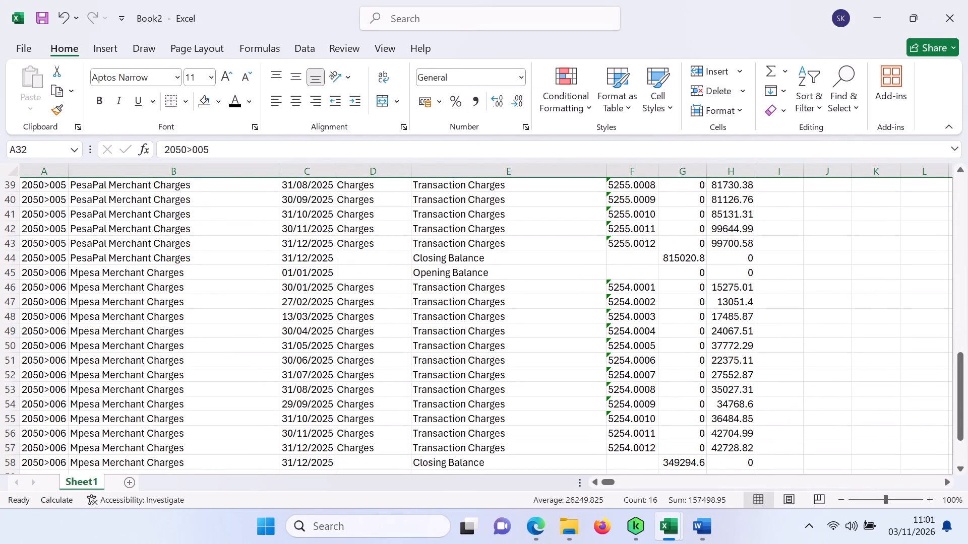
Delete rows 44 and 45, the PesaPal Merchant Charges closing balance and the Mpesa Merchant Charges opening balance.
click(5, 257)
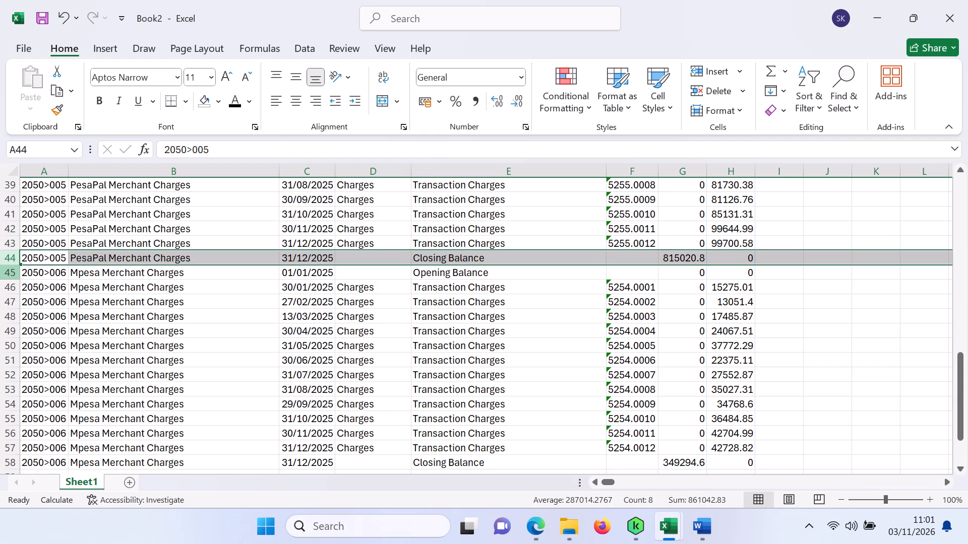
ctrl+click(10, 274)
click(70, 255)
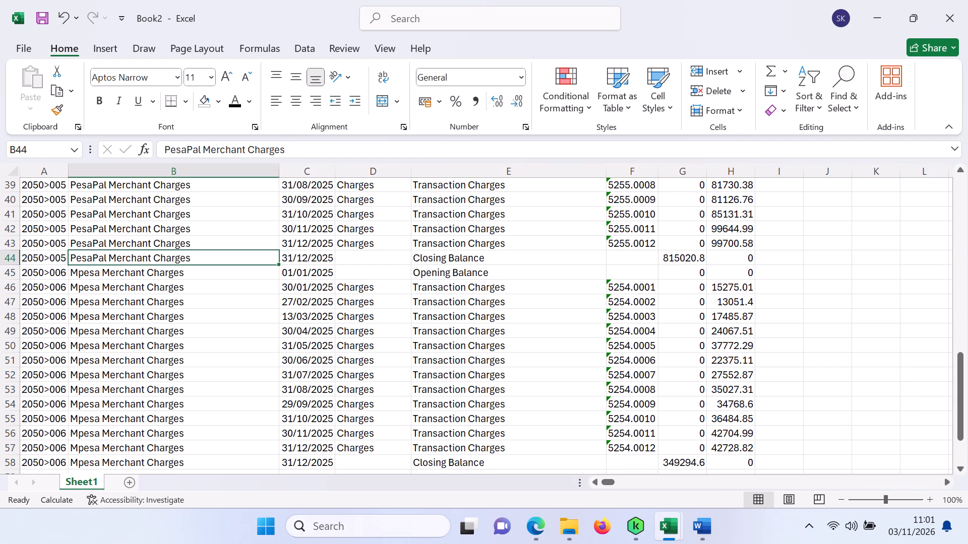
drag(10, 257, 16, 270)
right_click(42, 261)
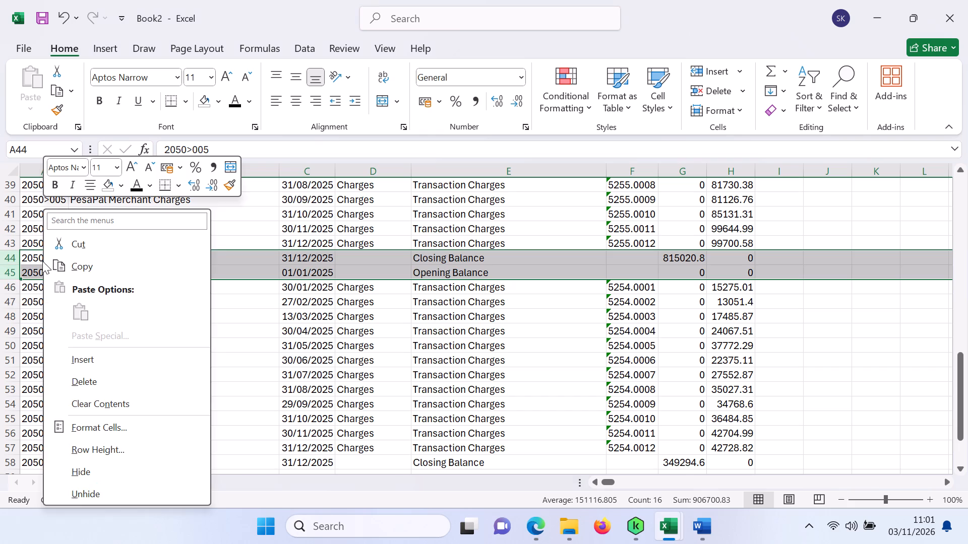
click(79, 378)
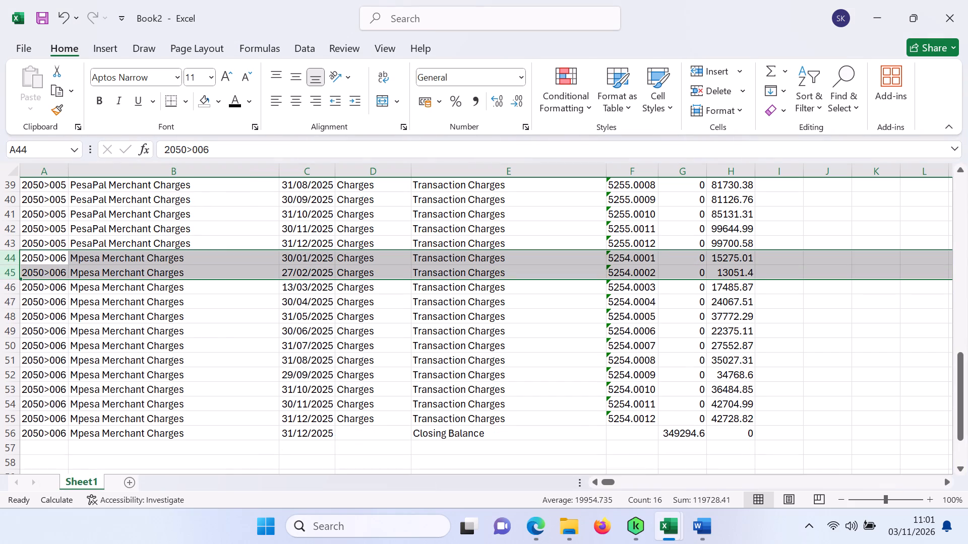
Clear the contents of row 56, the Mpesa Merchant Charges closing balance.
click(6, 431)
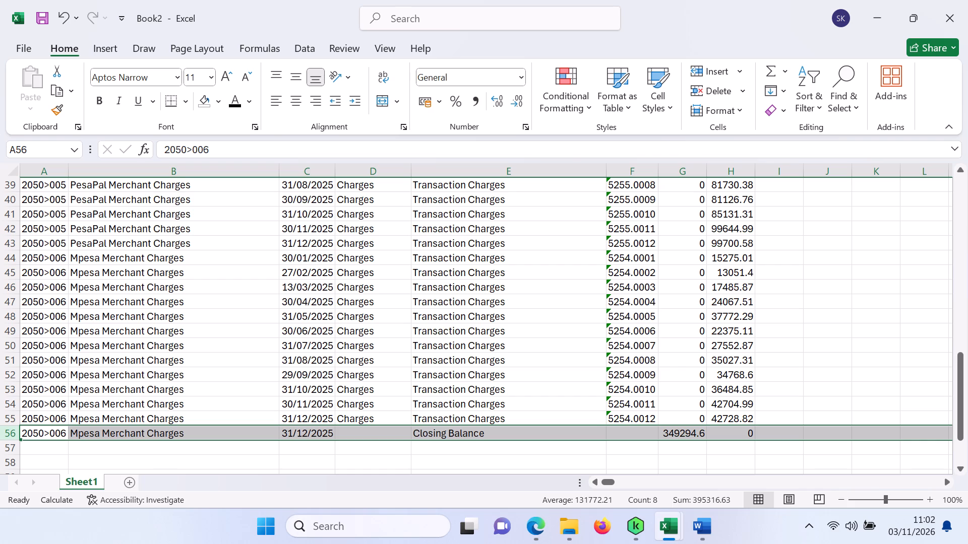
key(Delete)
key(Delete)
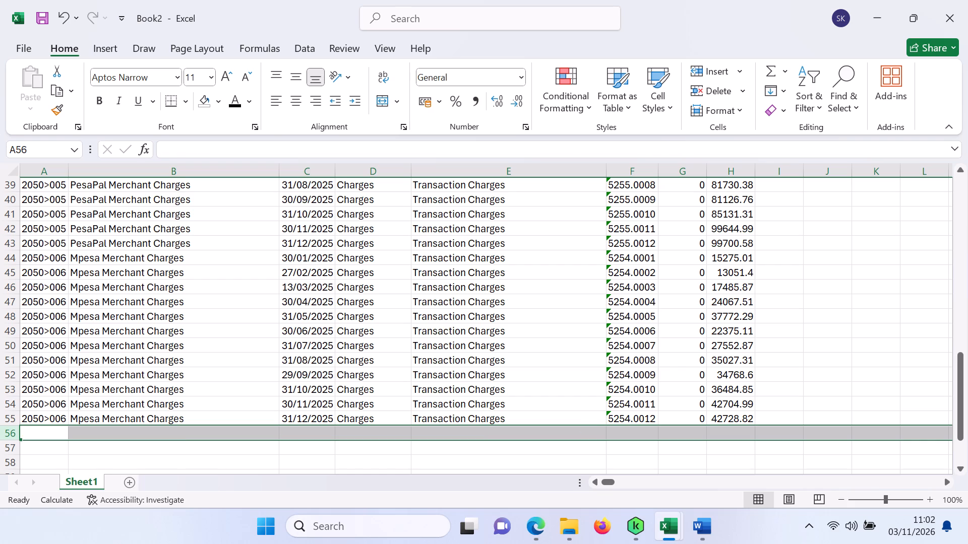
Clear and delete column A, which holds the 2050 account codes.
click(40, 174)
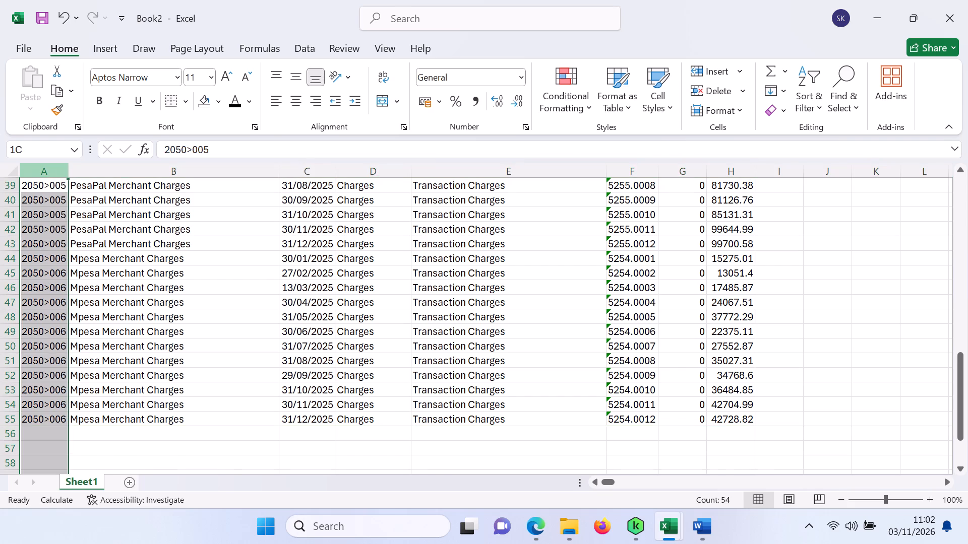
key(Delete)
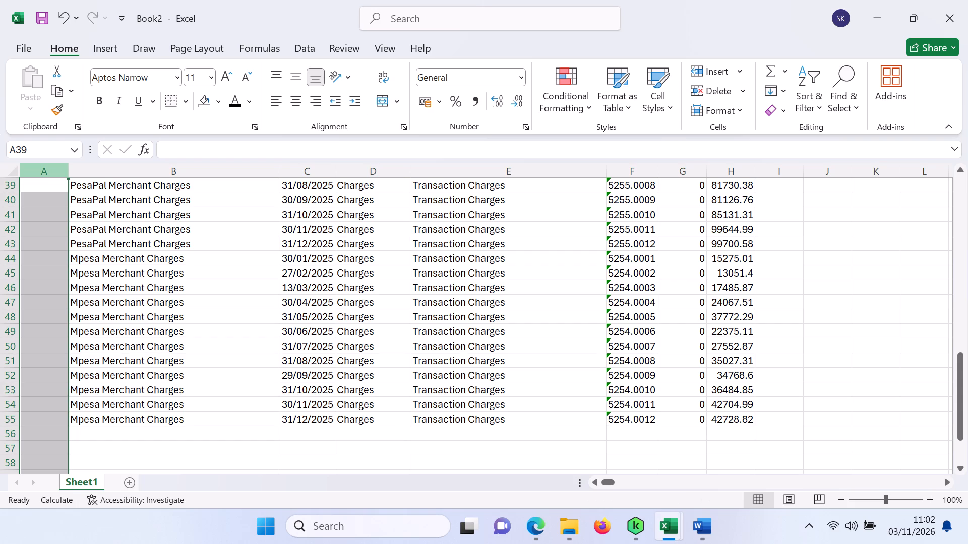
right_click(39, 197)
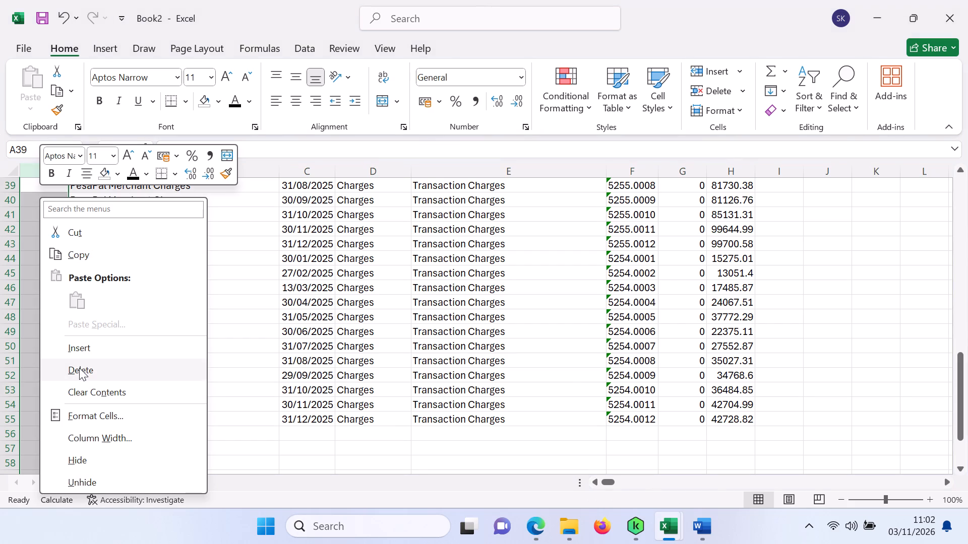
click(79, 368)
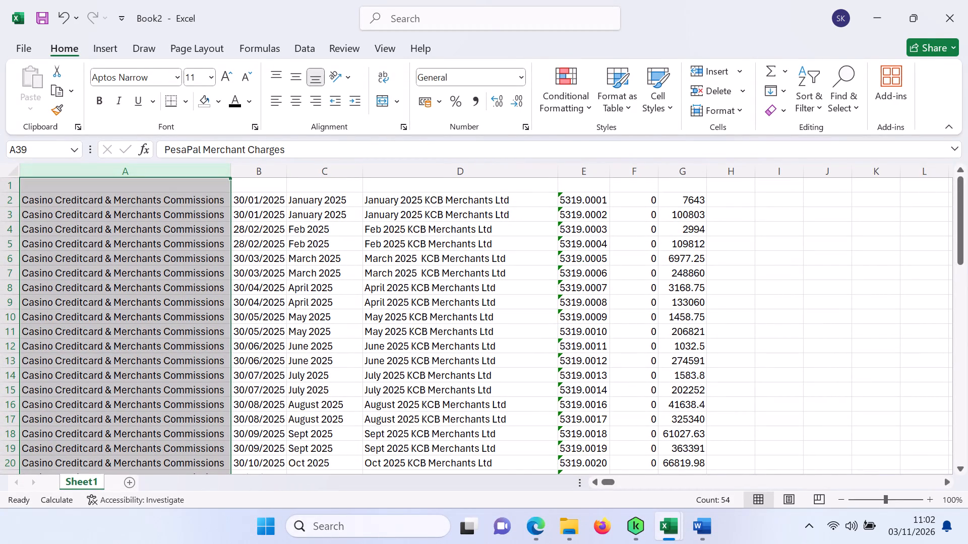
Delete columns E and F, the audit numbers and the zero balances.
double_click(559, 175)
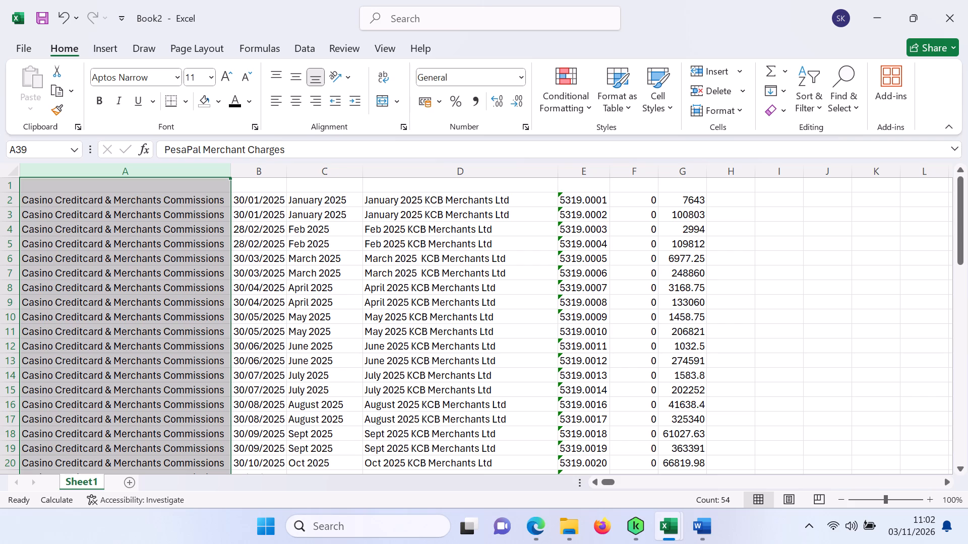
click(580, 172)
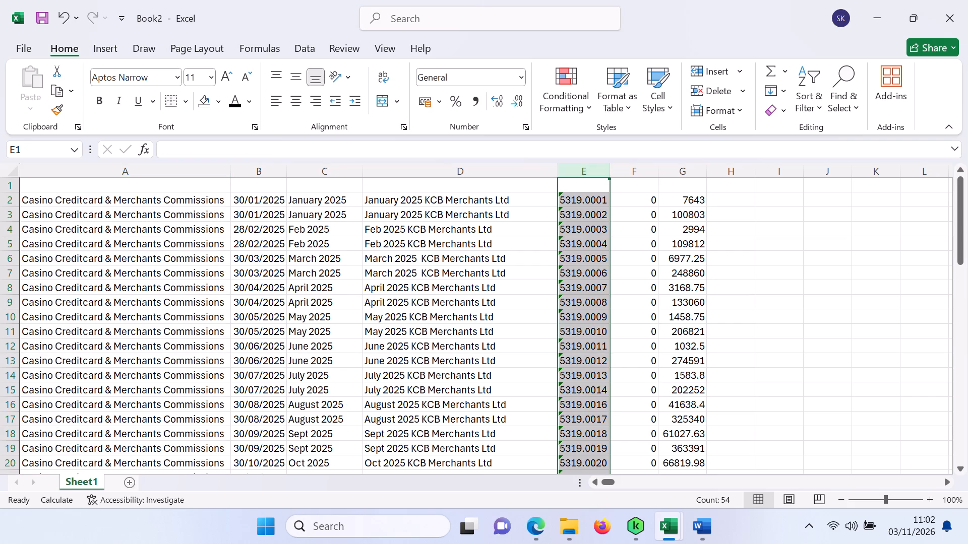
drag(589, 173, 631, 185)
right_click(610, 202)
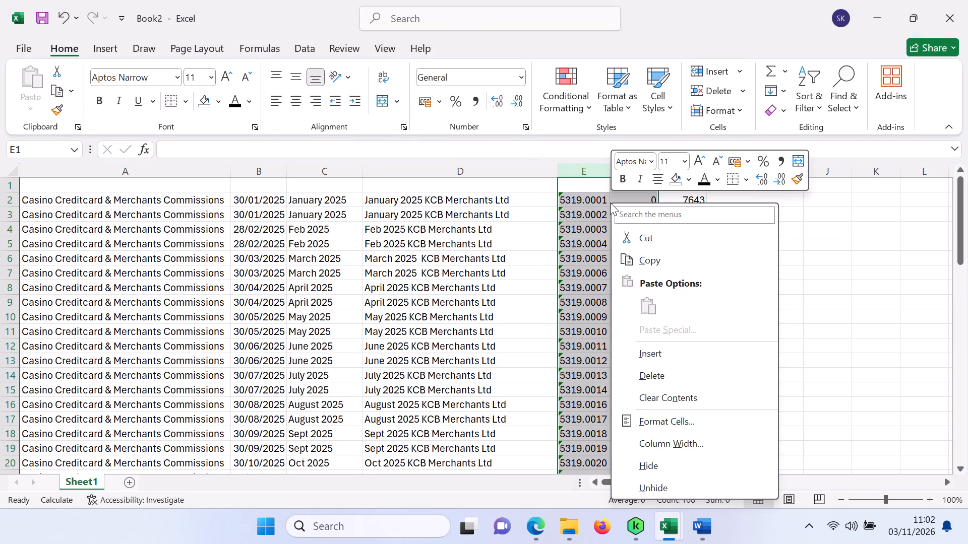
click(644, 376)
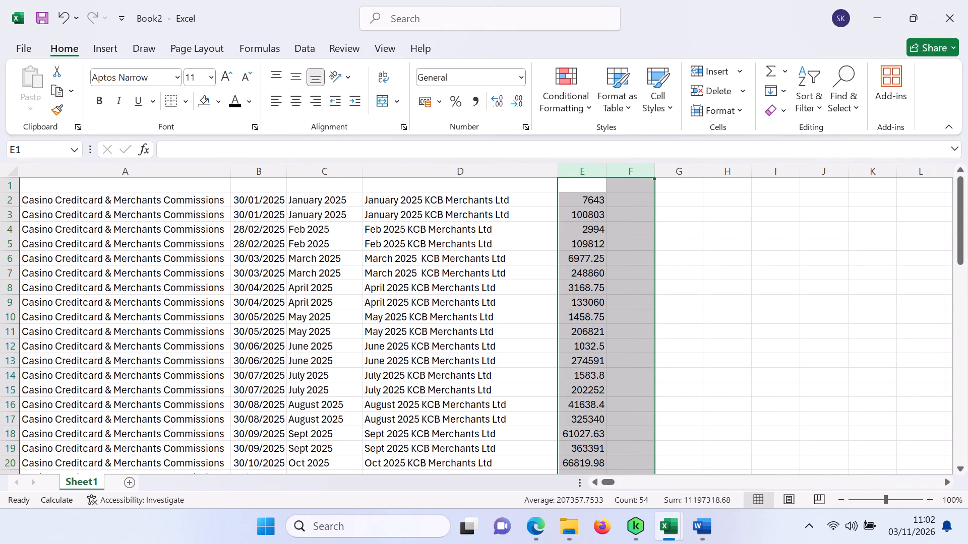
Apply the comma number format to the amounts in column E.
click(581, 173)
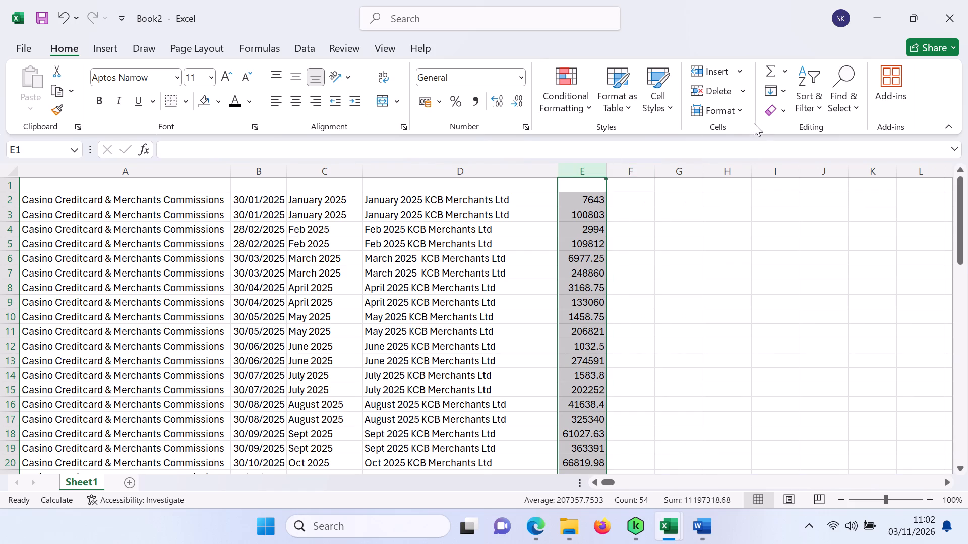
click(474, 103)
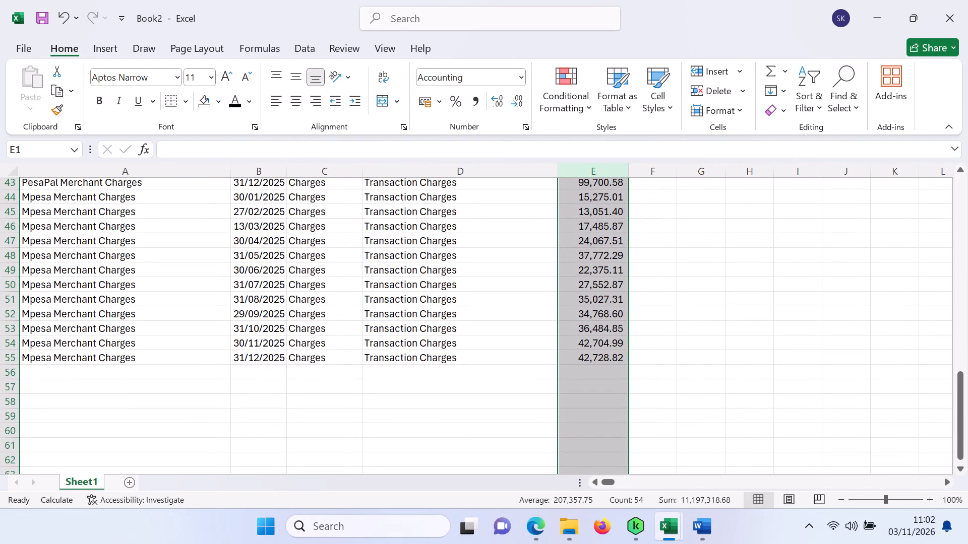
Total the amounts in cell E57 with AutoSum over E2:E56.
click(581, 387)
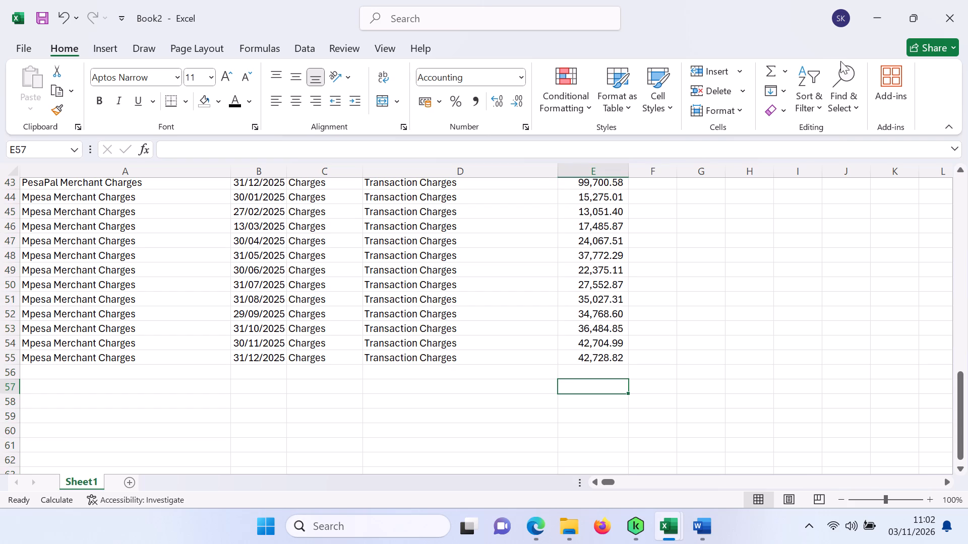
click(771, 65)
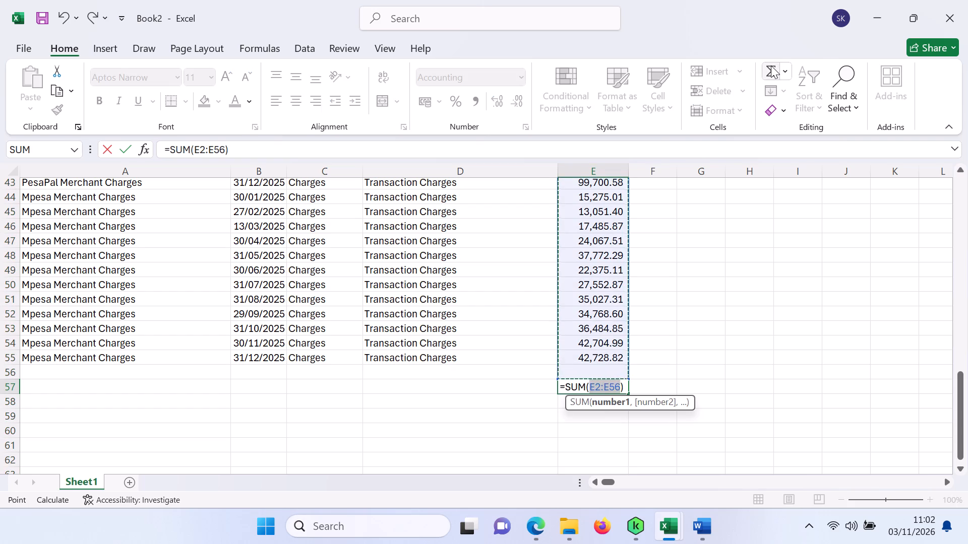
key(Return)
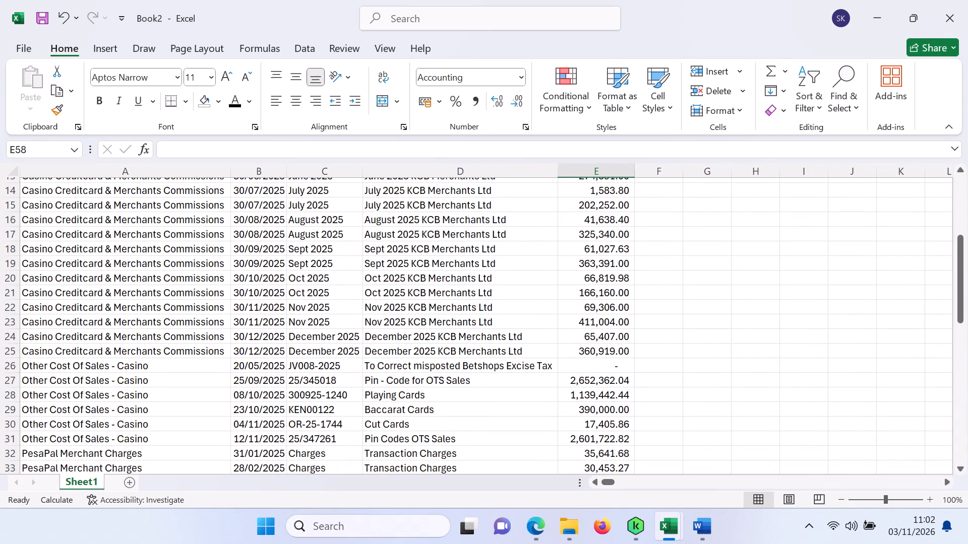
Close the Book2 workbook without saving it.
click(9, 364)
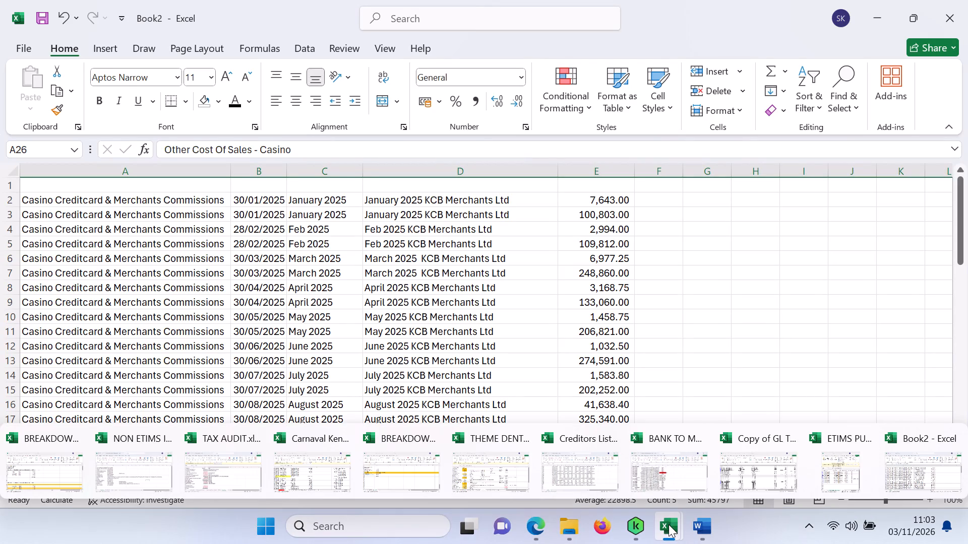
click(907, 461)
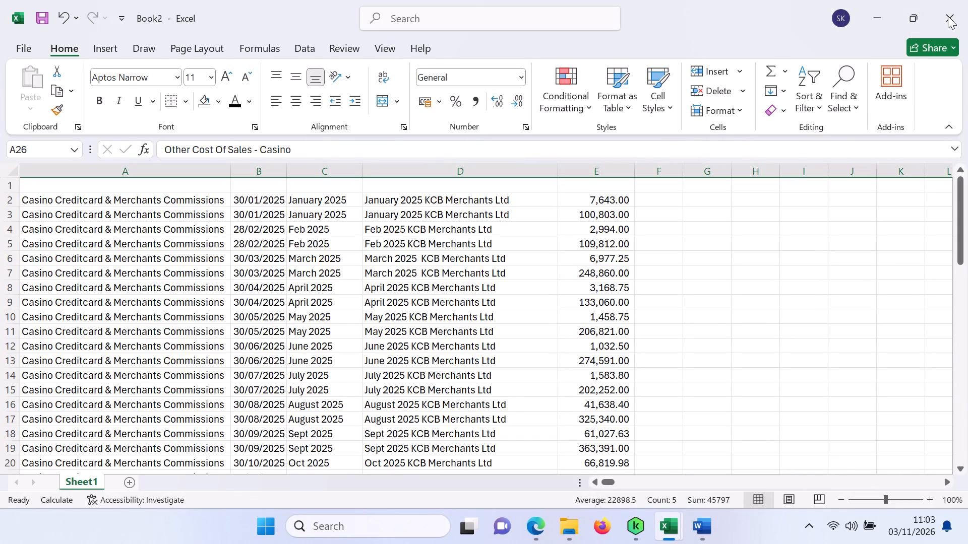
click(948, 16)
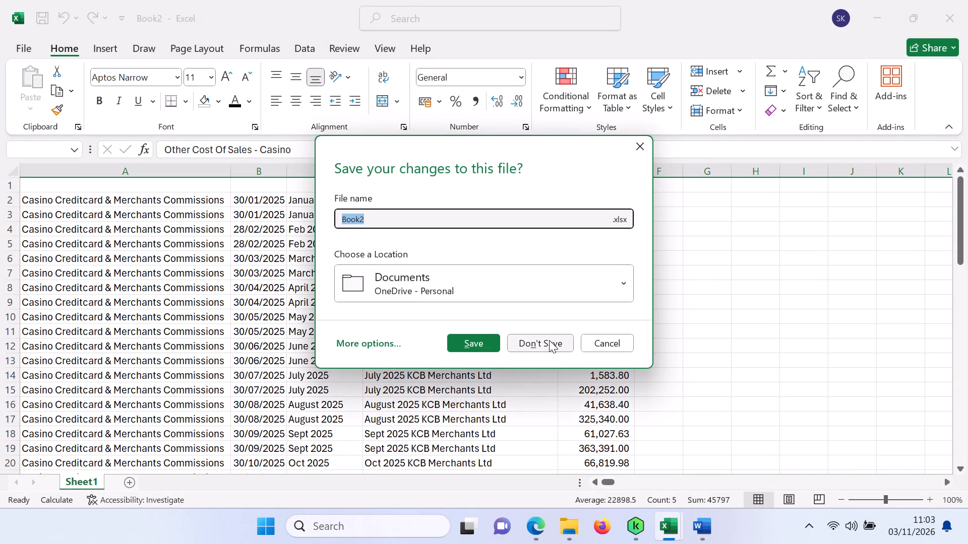
click(549, 340)
In Copy of GL Transaction Export year 2025, copy rows 257–280 and 292–320, leaving out the 2050>004 Other Cost Of Sales rows.
click(635, 303)
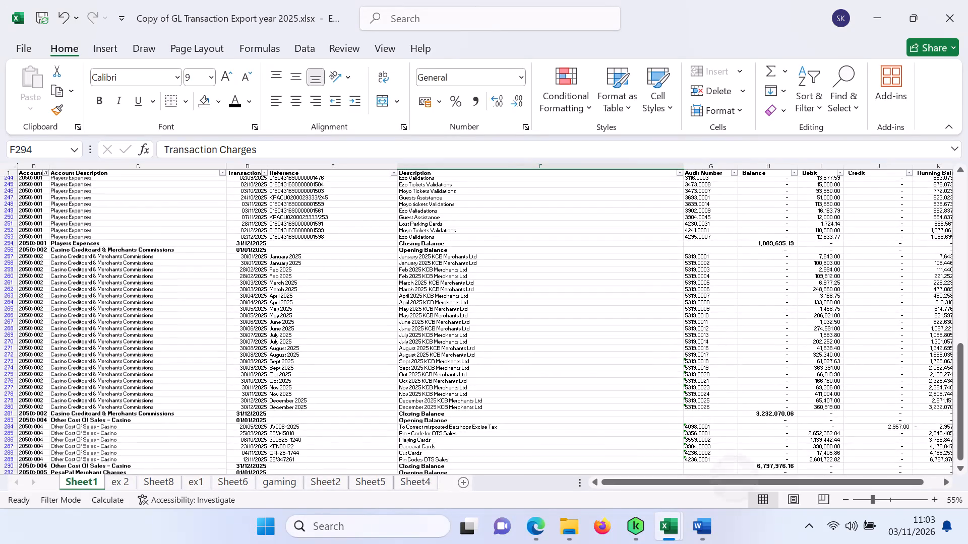
click(708, 477)
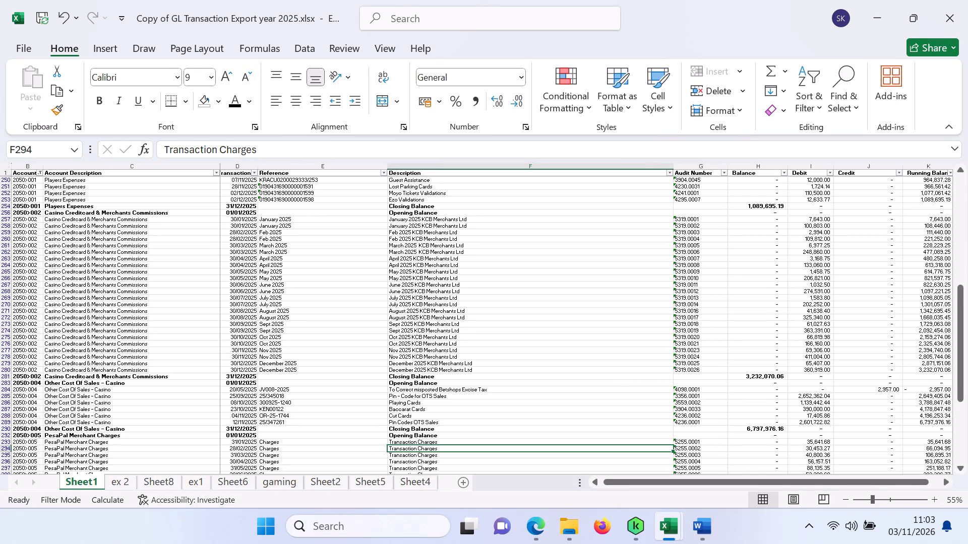
click(0, 218)
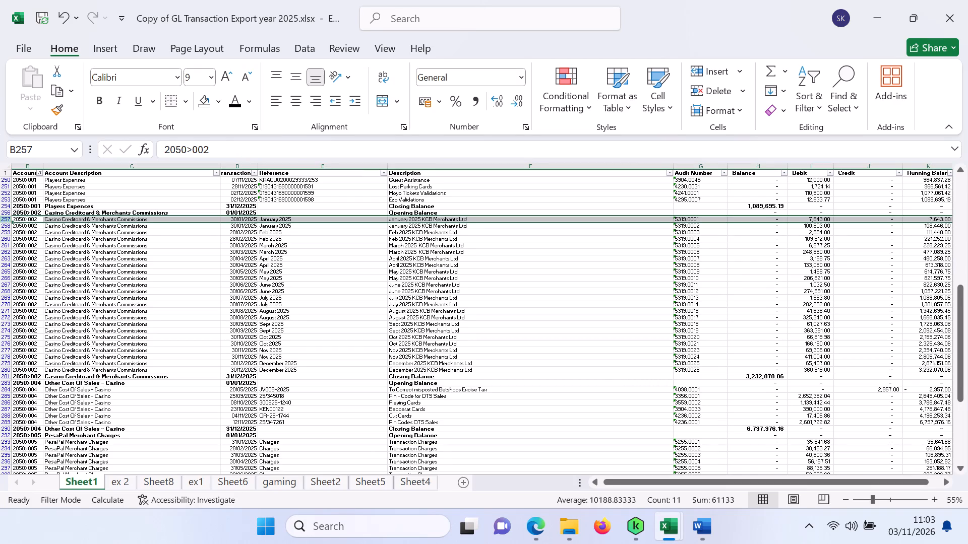
ctrl+click(8, 368)
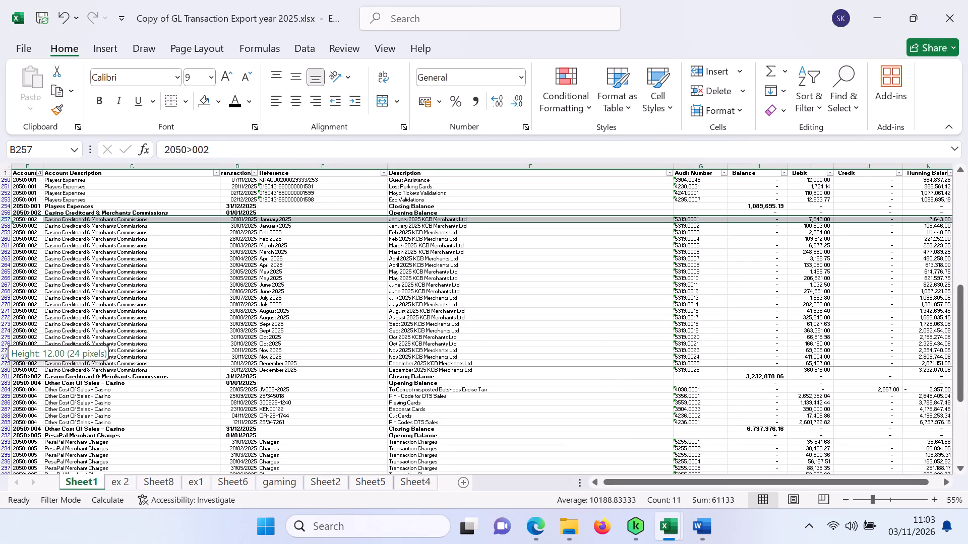
click(4, 214)
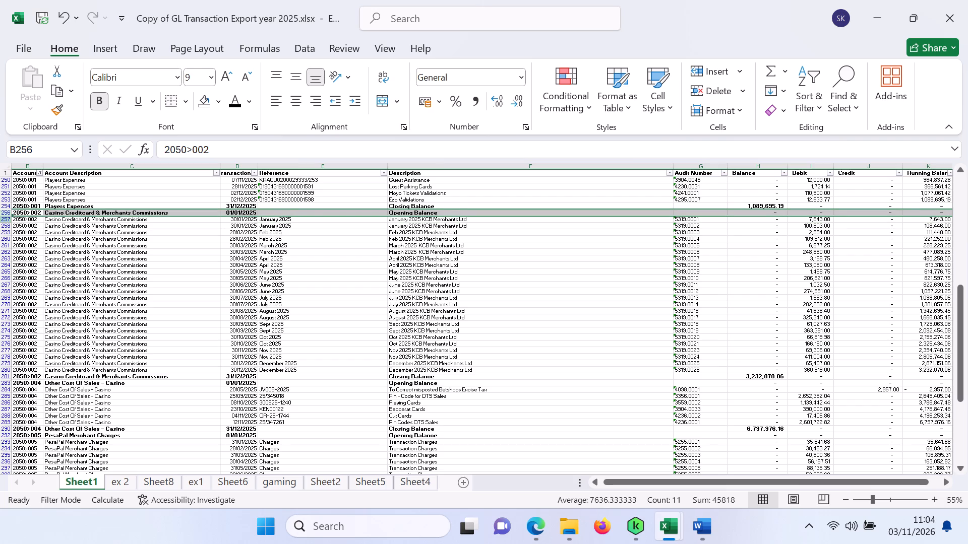
click(8, 220)
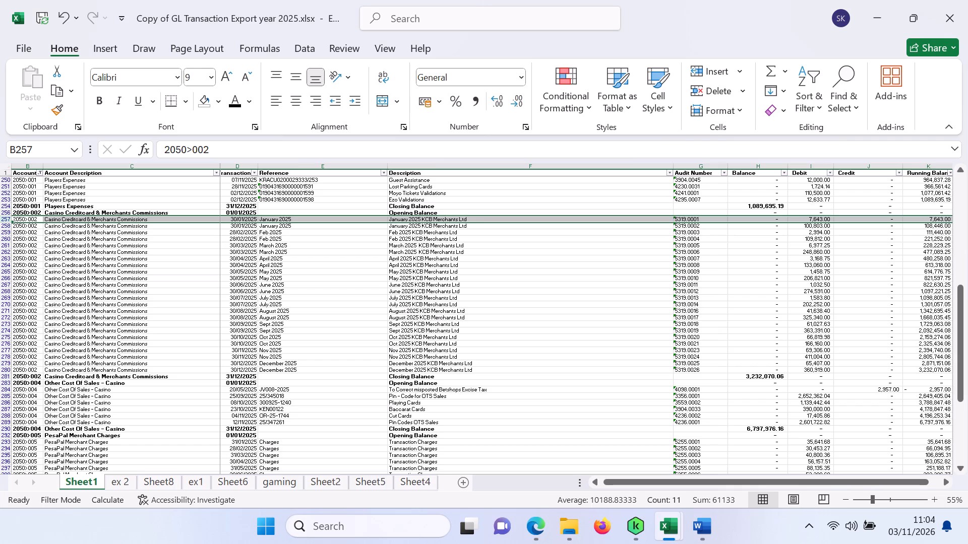
shift+click(8, 368)
shift+click(6, 371)
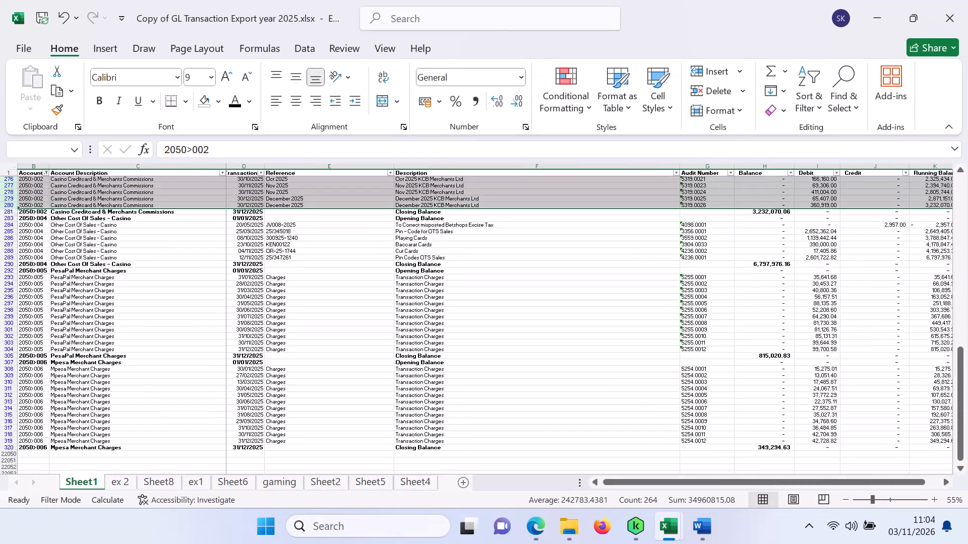
ctrl+click(5, 270)
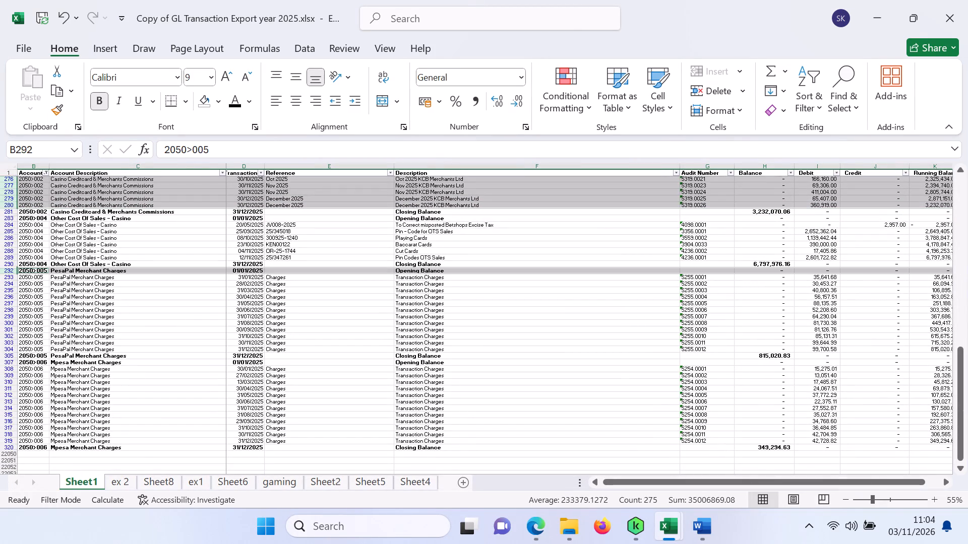
shift+click(10, 447)
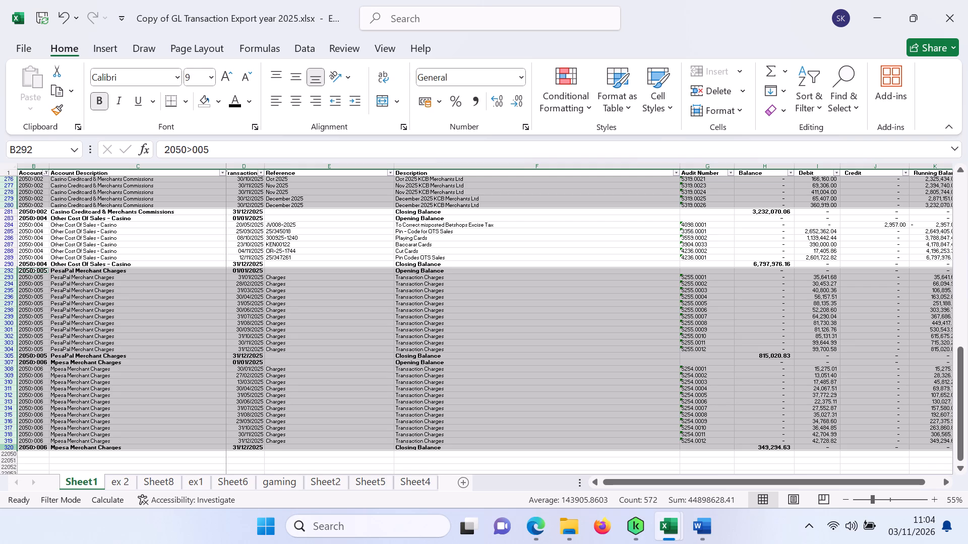
key(ctrl+c)
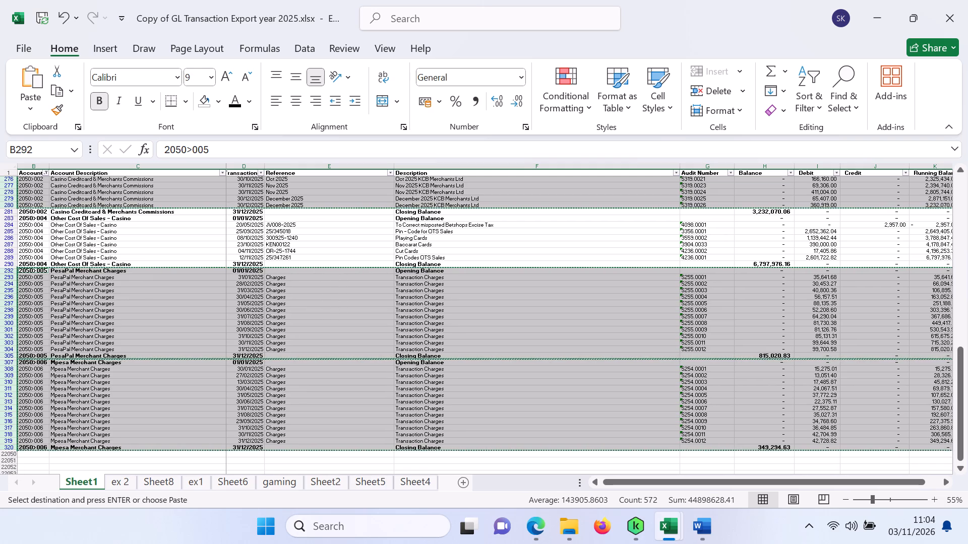
Create a new blank workbook and paste the copied GL rows as values only, starting at cell A1.
click(27, 45)
click(201, 143)
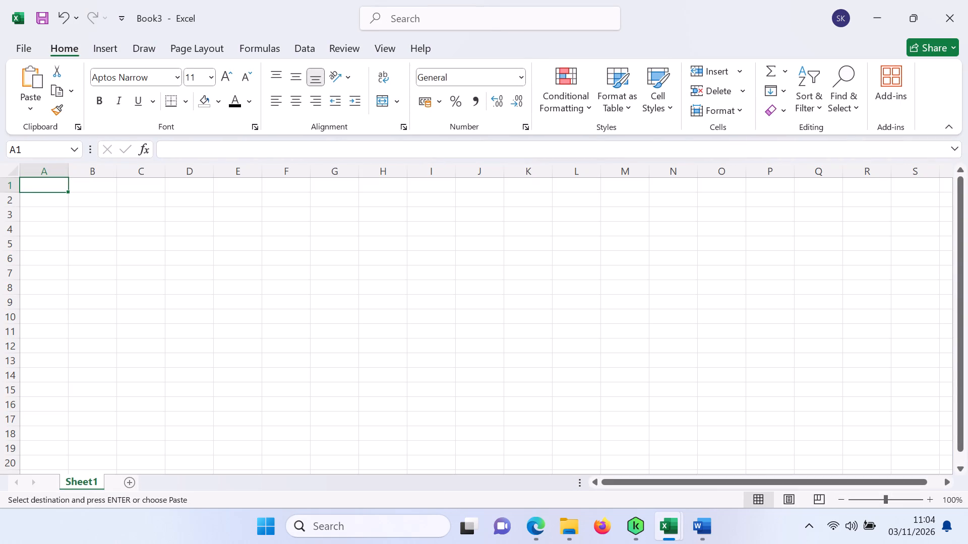
click(43, 187)
click(43, 187)
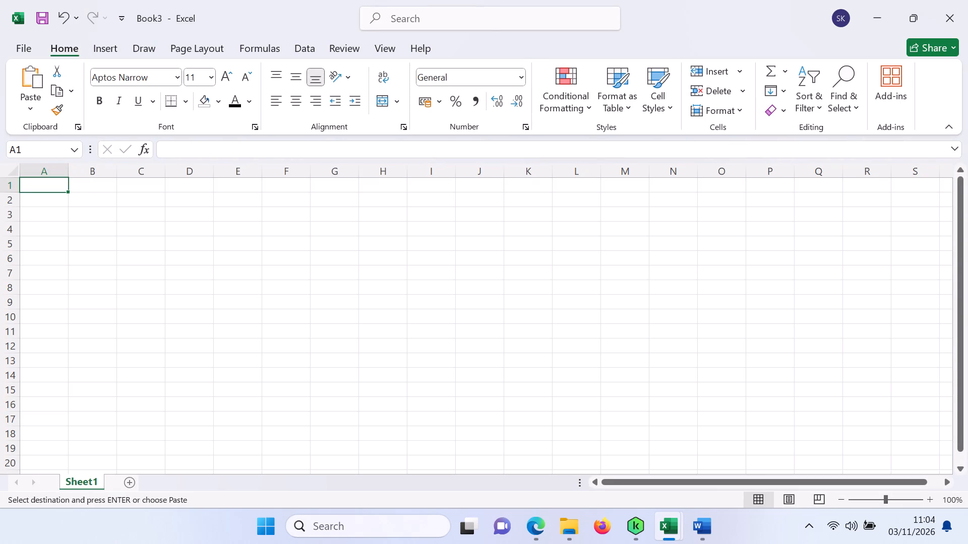
right_click(43, 187)
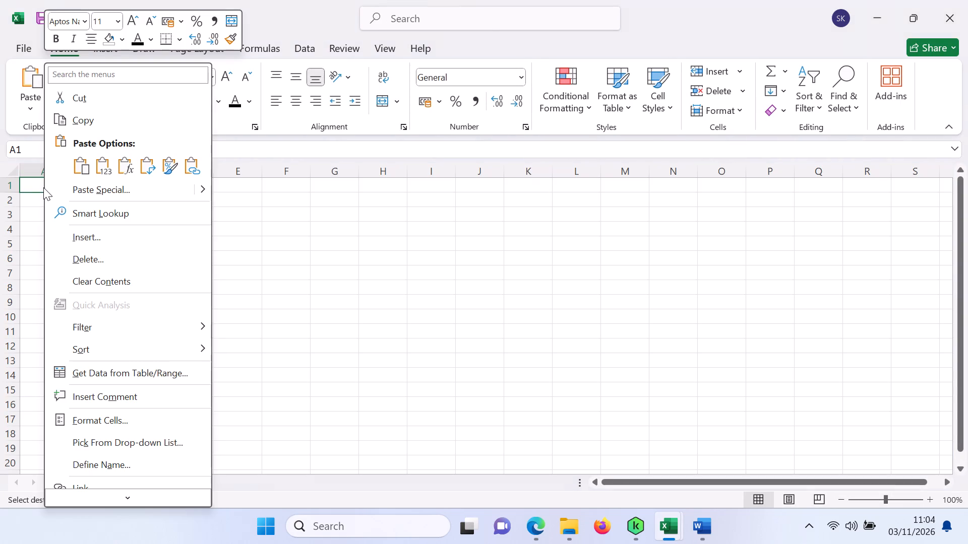
click(109, 166)
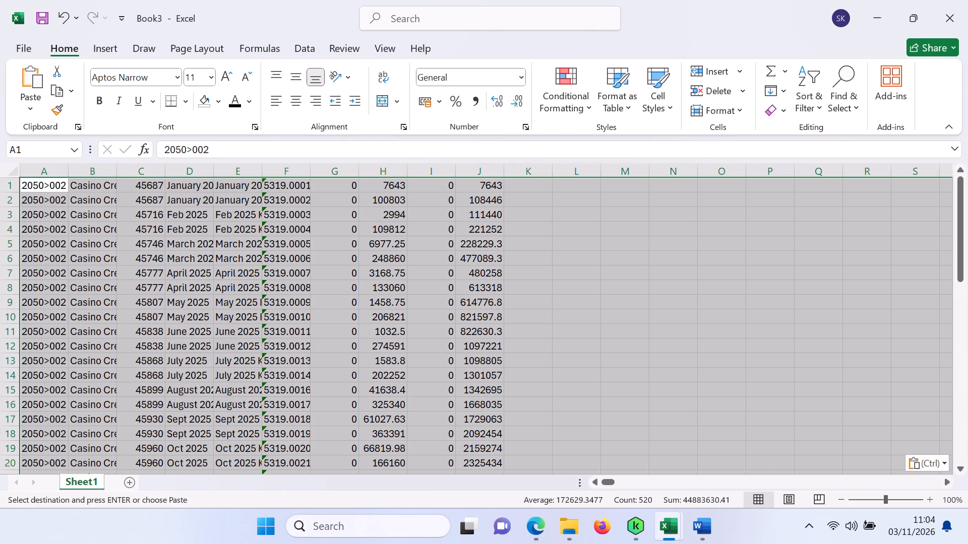
Clear the contents of columns I and J, the credit and running balance amounts.
click(390, 168)
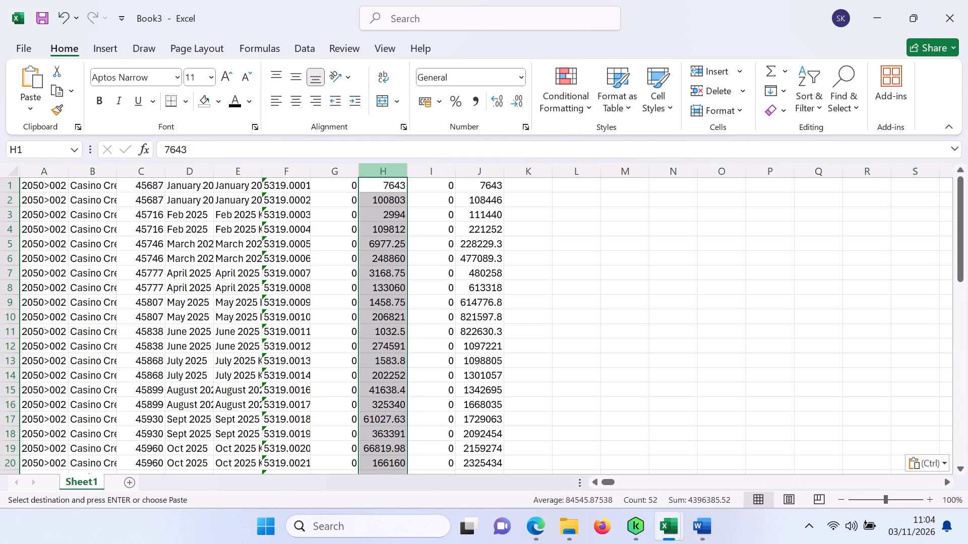
click(668, 254)
click(426, 171)
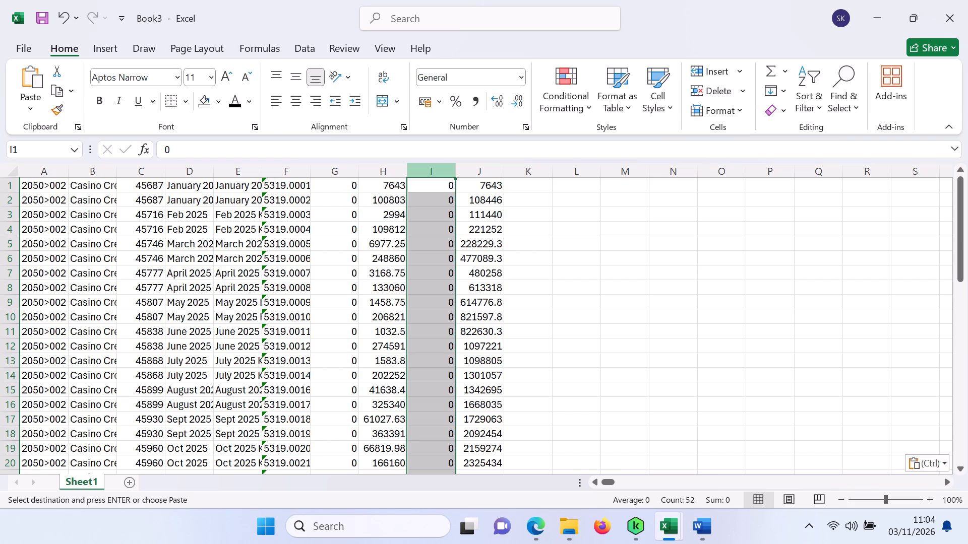
drag(426, 171, 481, 177)
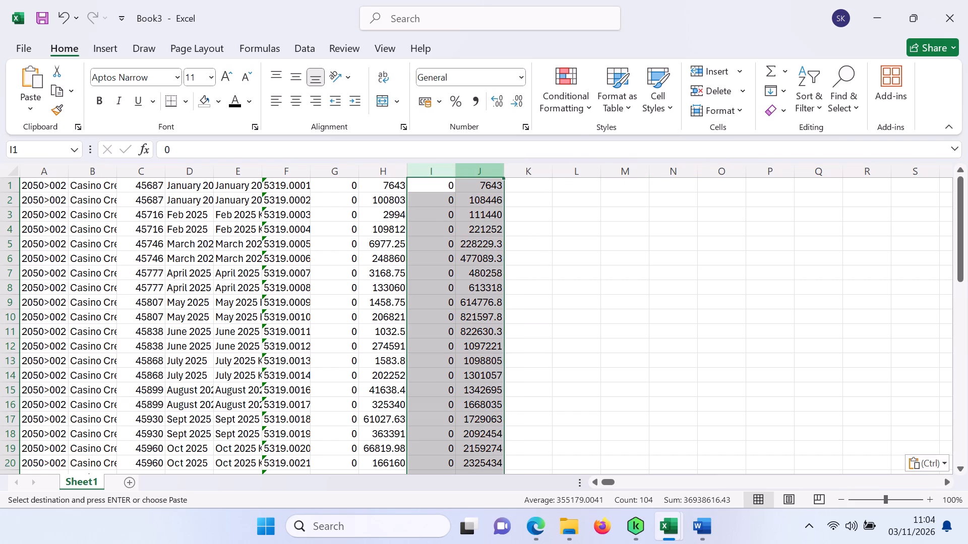
key(Delete)
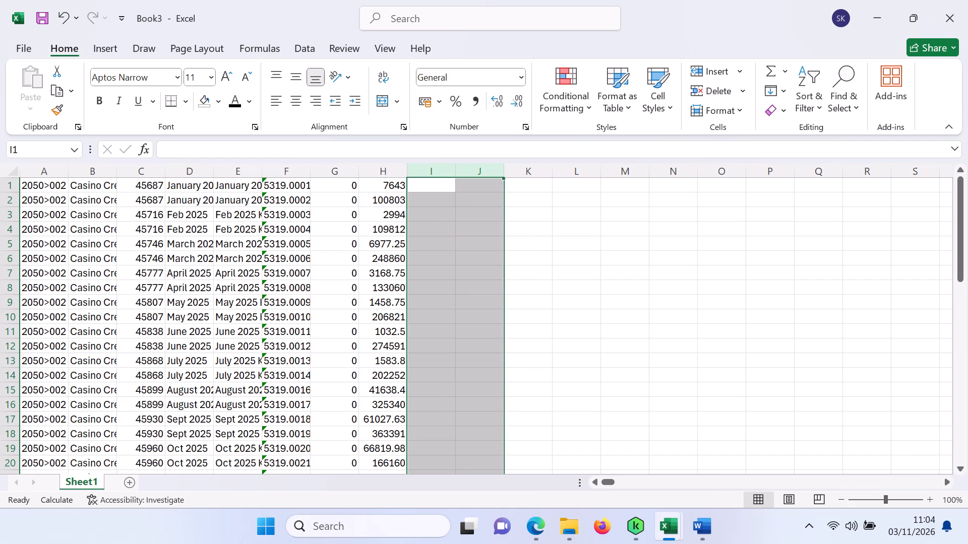
Delete column A with the 2050 account codes and autofit the account name column that takes its place.
double_click(71, 175)
double_click(71, 175)
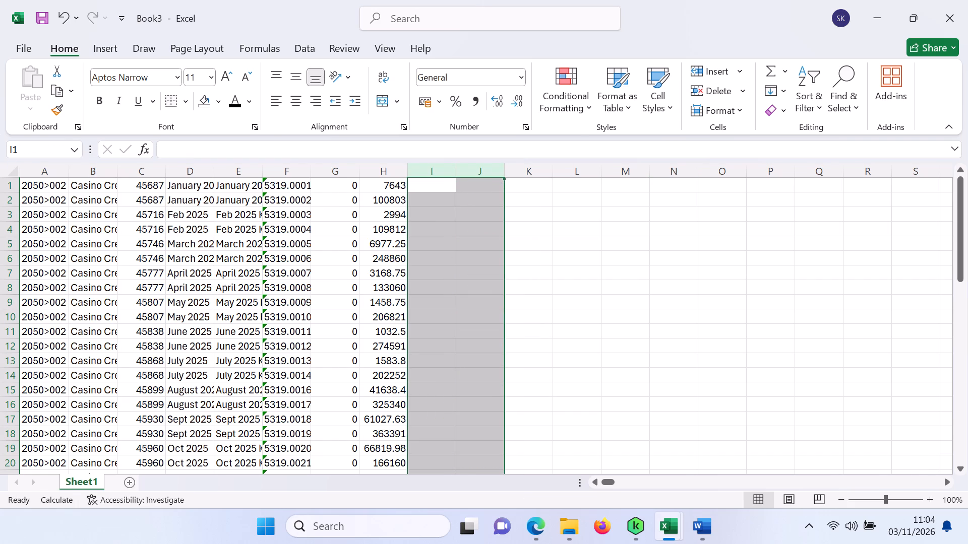
click(42, 176)
right_click(50, 231)
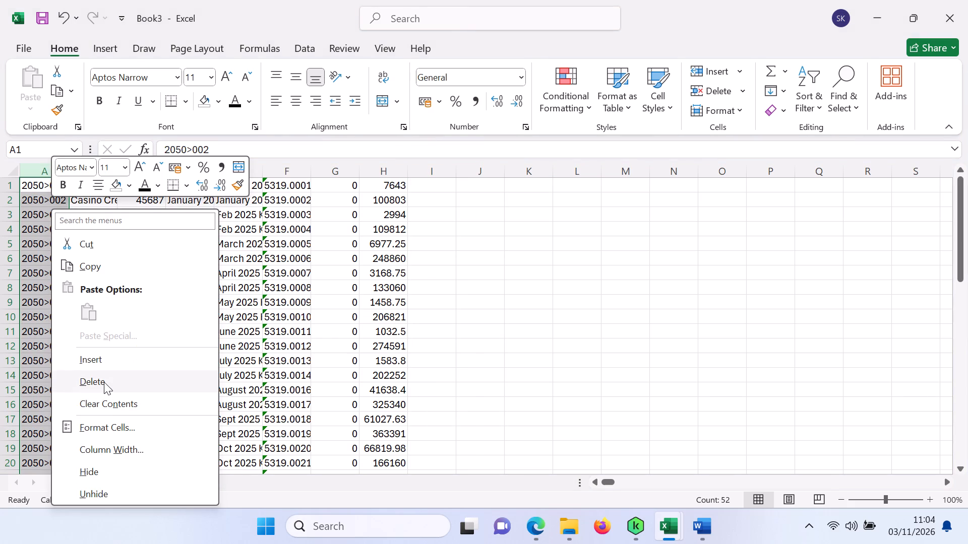
click(104, 382)
click(426, 328)
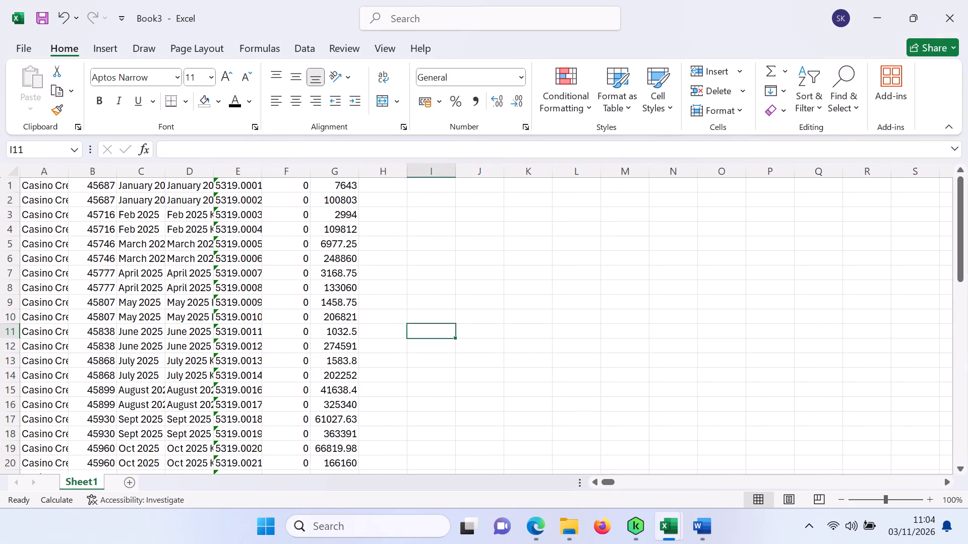
double_click(67, 174)
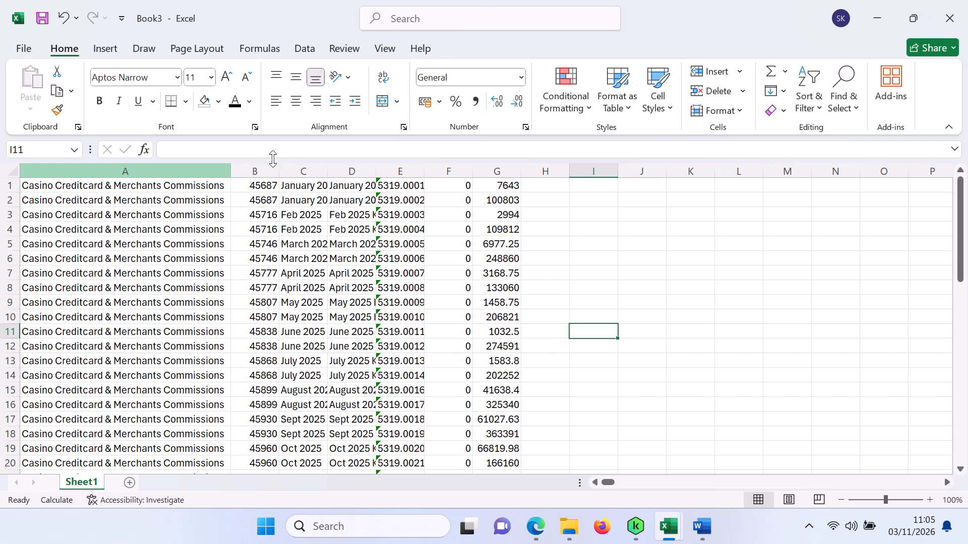
Format the serial numbers in column B as dates in the *14/03/2012 style with the English (Kenya) locale.
click(260, 169)
right_click(260, 213)
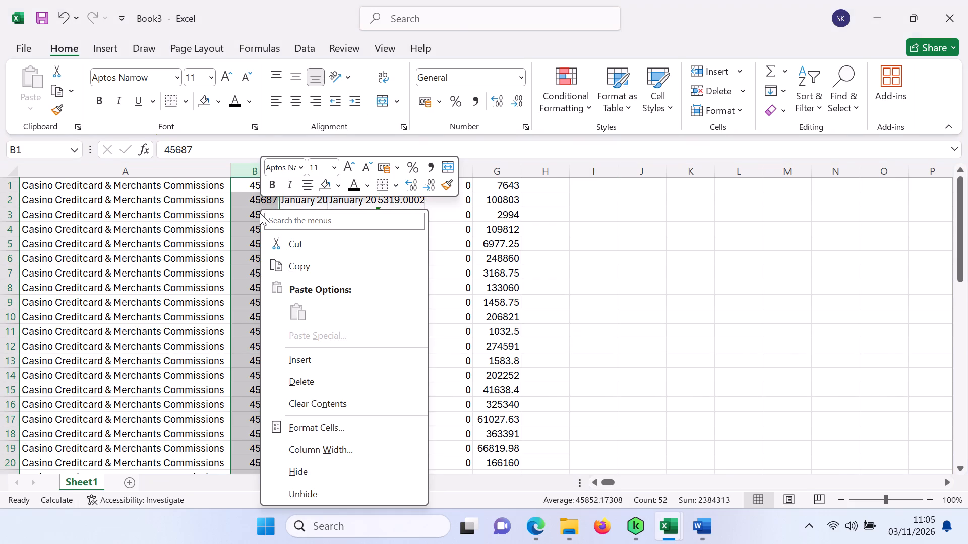
click(310, 430)
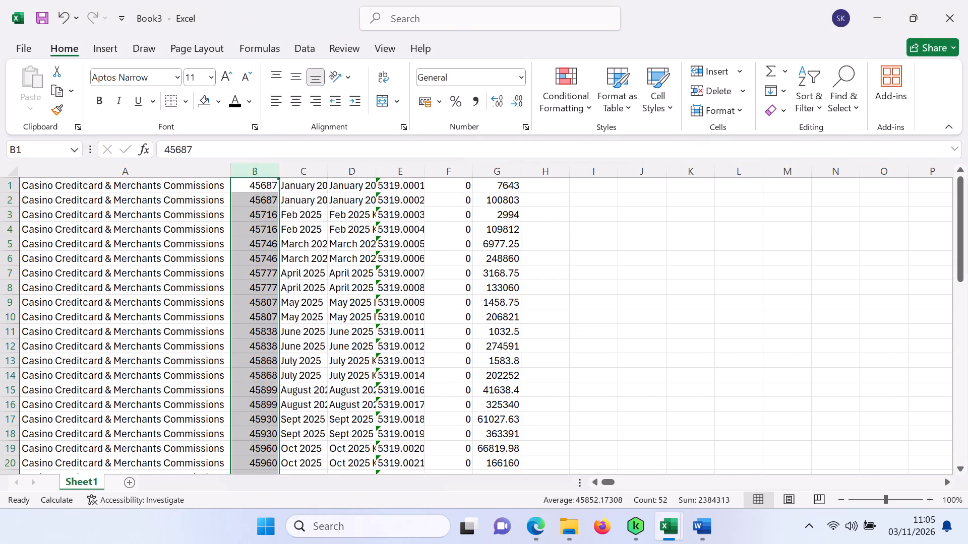
click(146, 231)
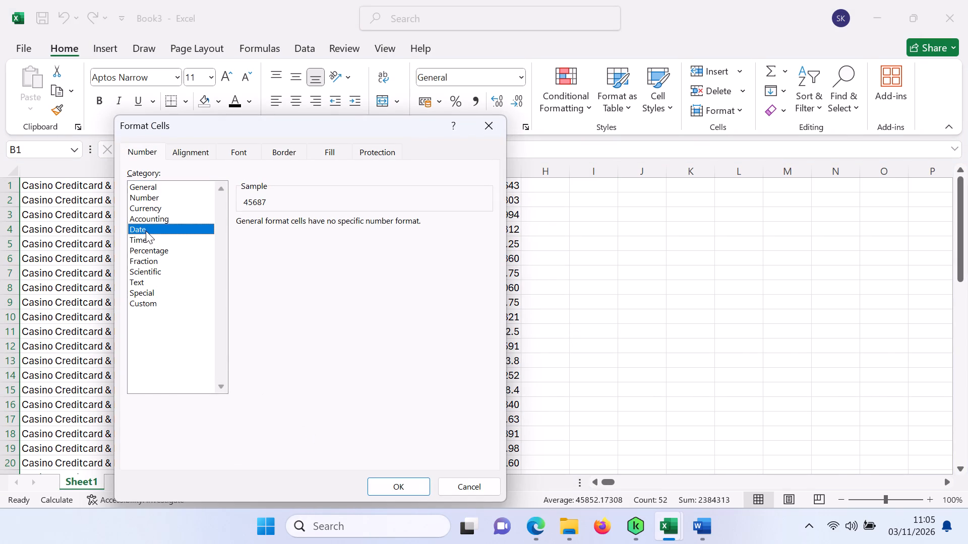
click(414, 489)
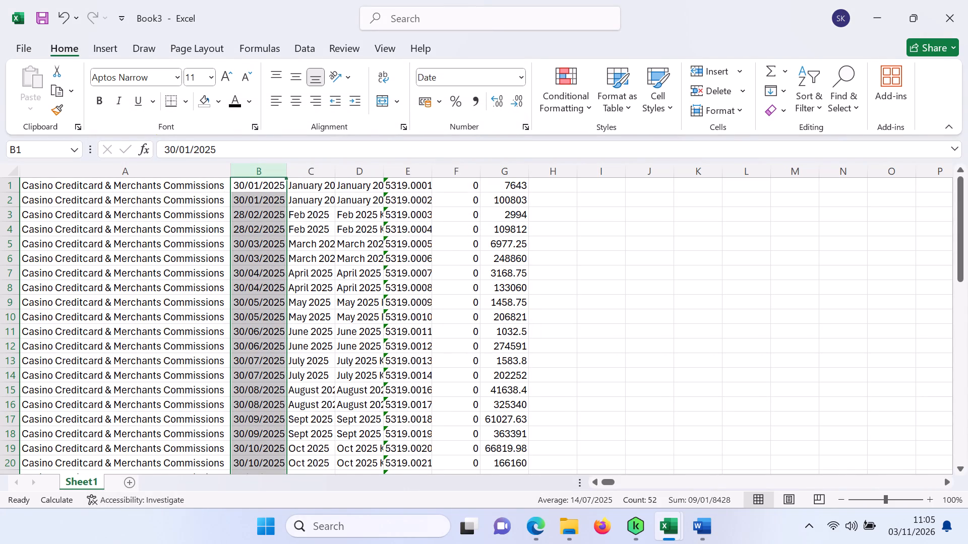
Autofit columns C and D, the month reference and the transaction description, to their contents.
double_click(335, 168)
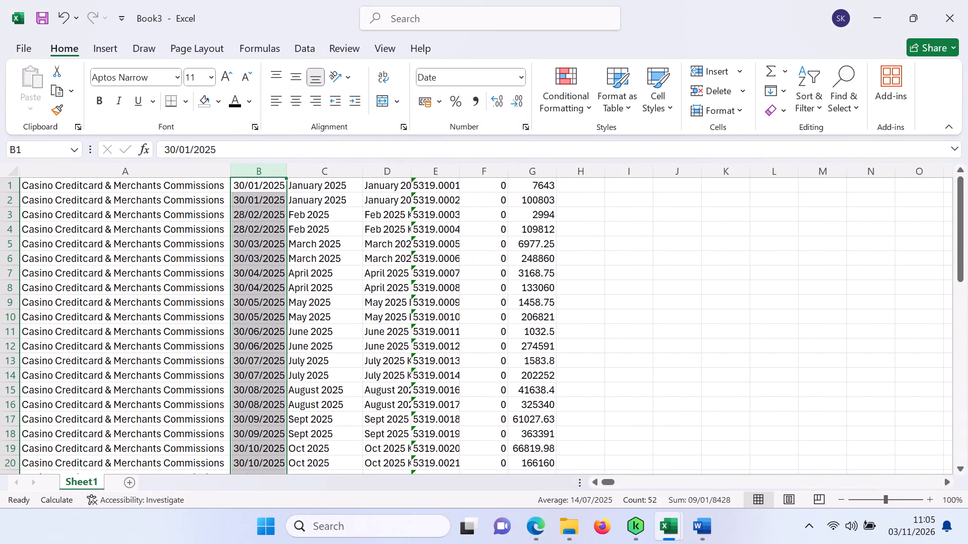
double_click(412, 171)
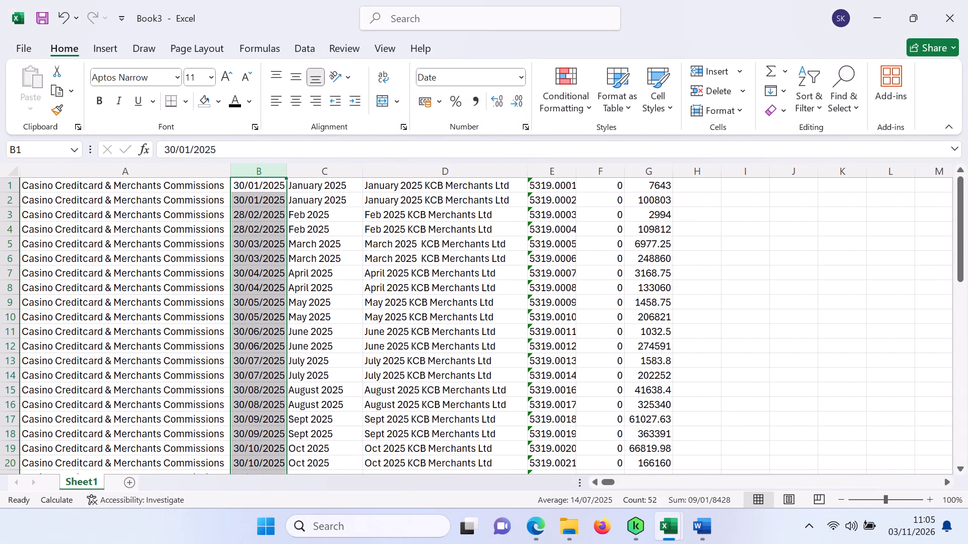
Delete the 5319 reference number column and the column of zeros before the amounts.
click(549, 171)
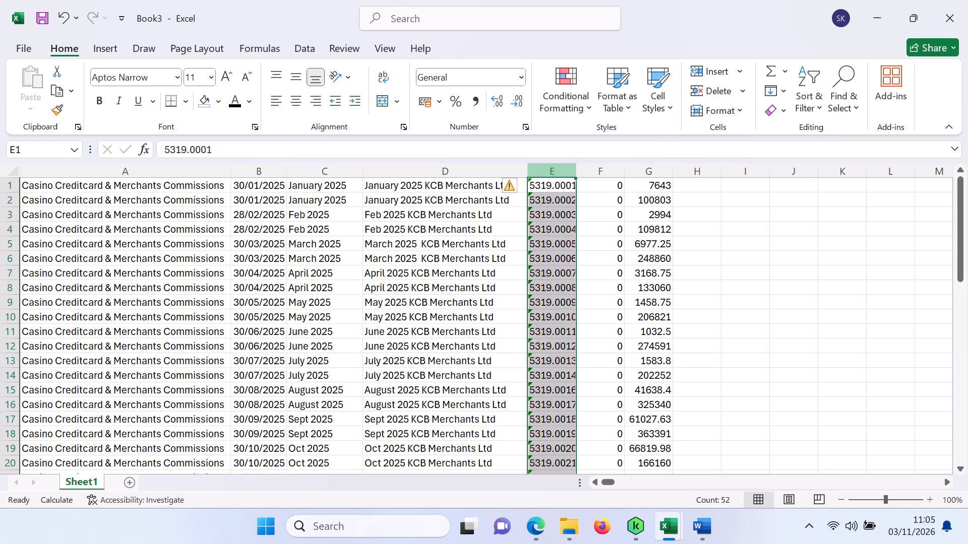
right_click(549, 171)
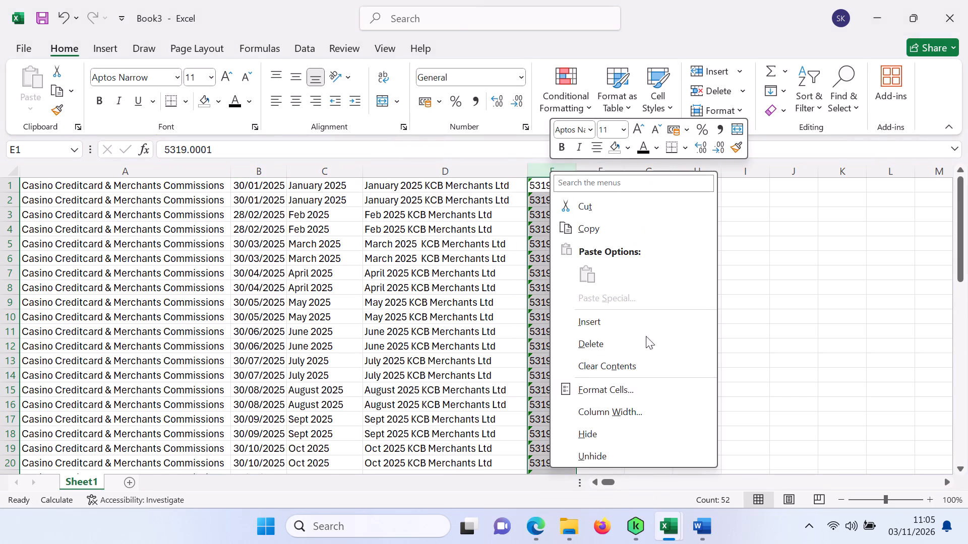
click(599, 345)
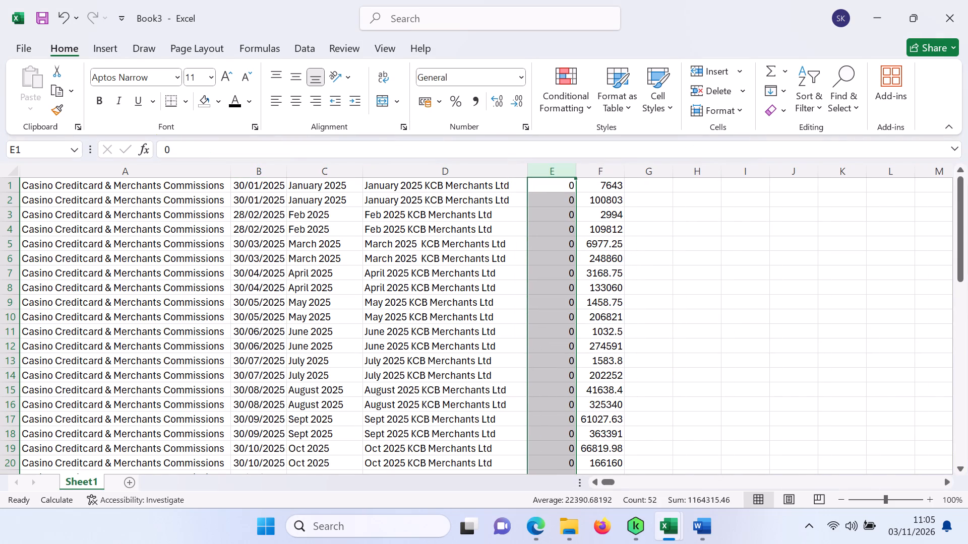
right_click(555, 206)
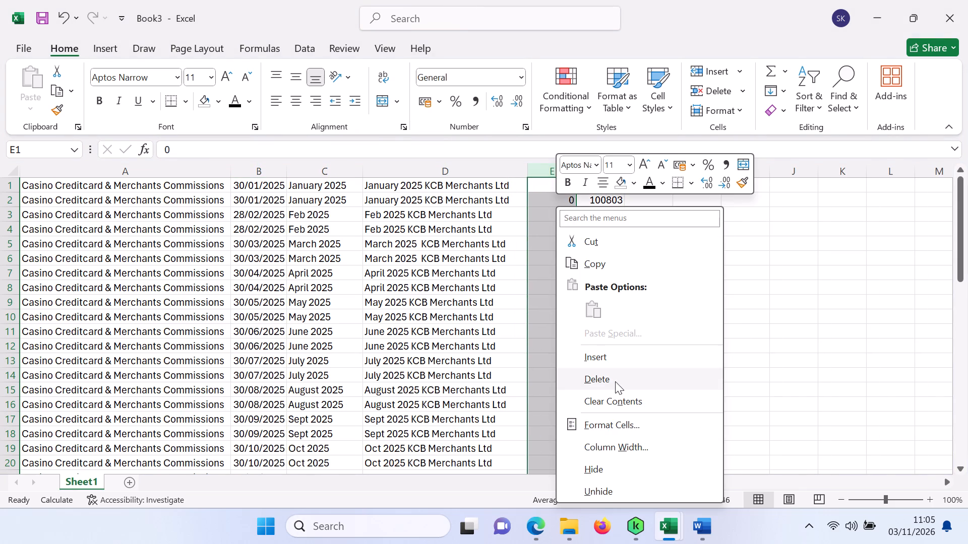
click(615, 381)
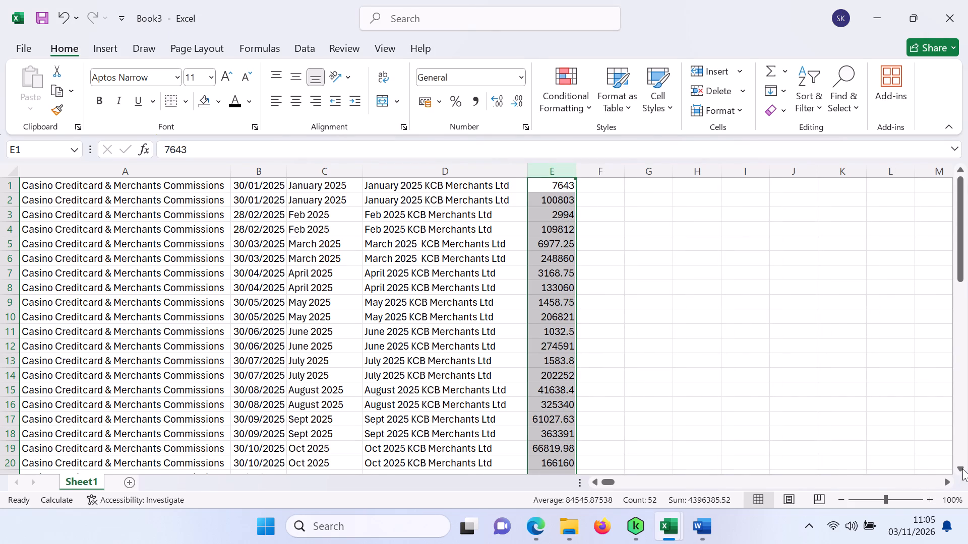
Delete the Opening Balance and Closing Balance rows of the PesaPal and Mpesa Merchant Charges accounts.
click(962, 468)
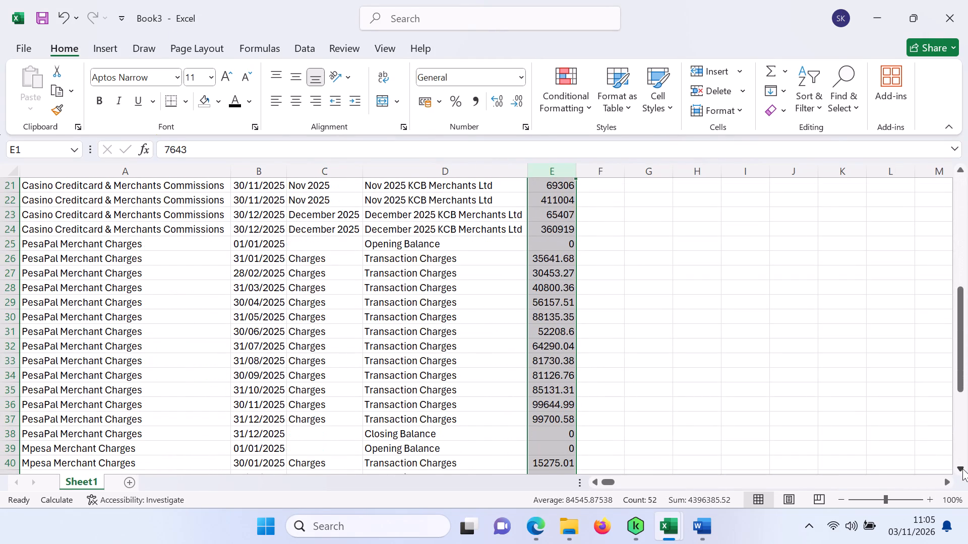
click(12, 243)
right_click(119, 243)
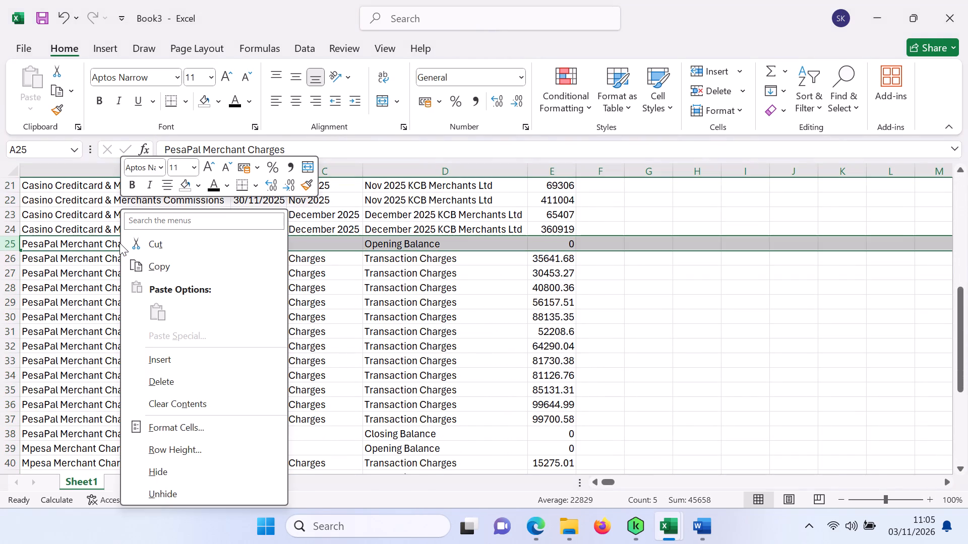
click(180, 372)
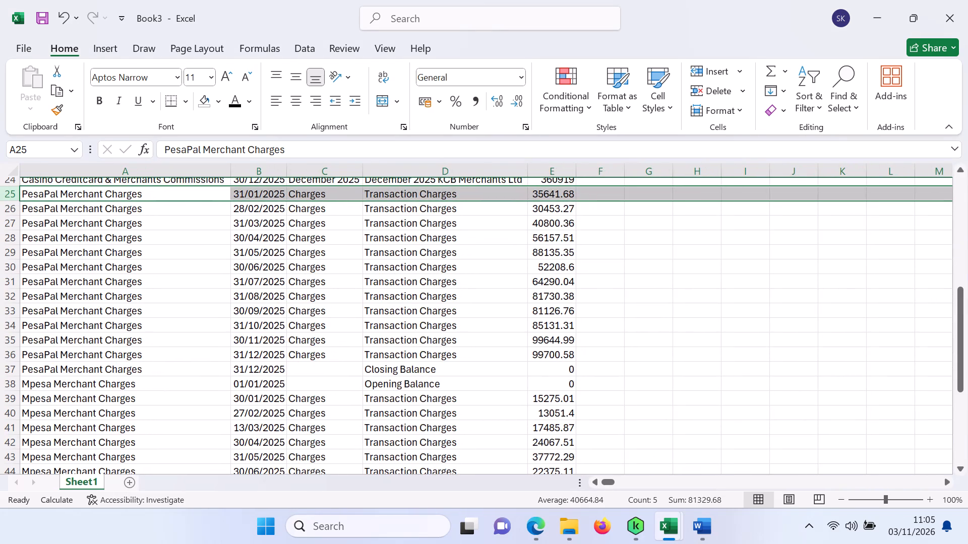
click(13, 367)
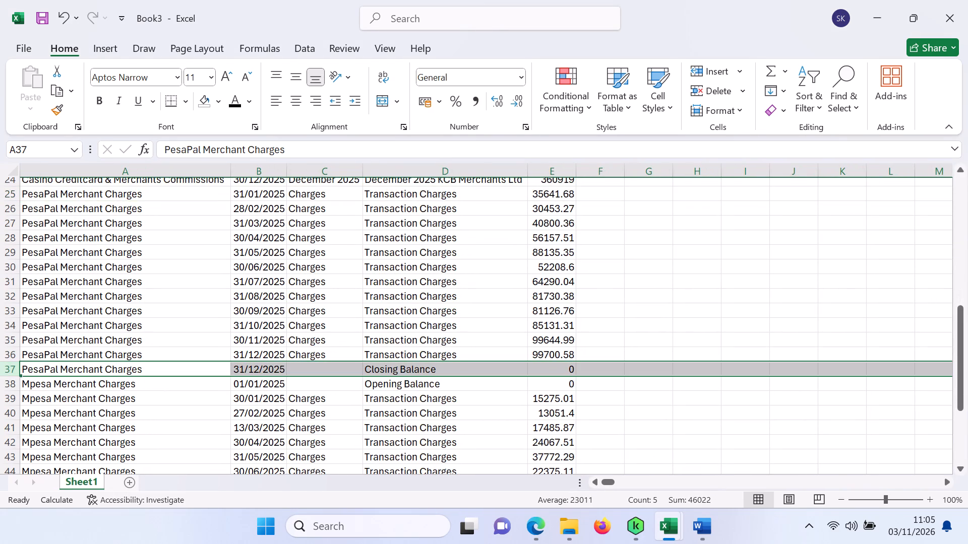
ctrl+click(12, 386)
right_click(99, 370)
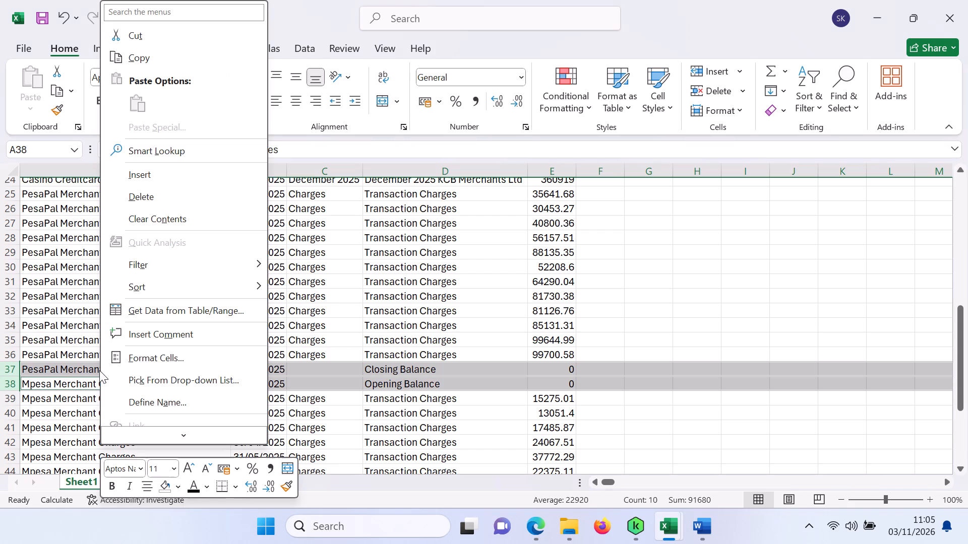
click(153, 195)
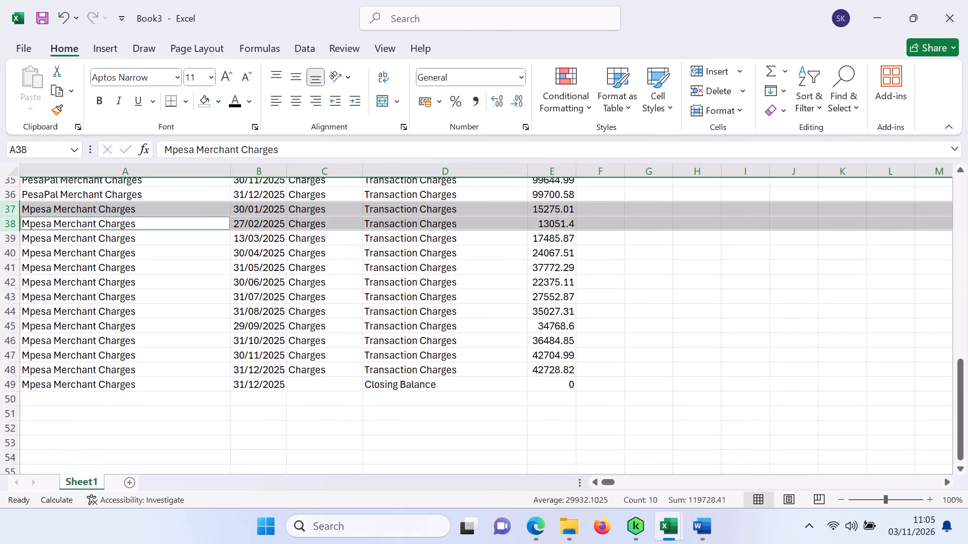
click(8, 383)
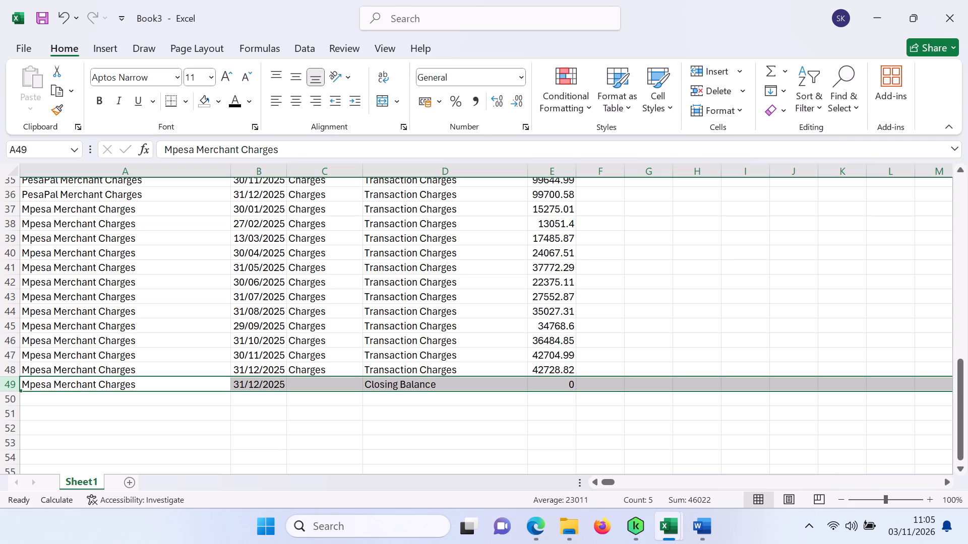
right_click(288, 385)
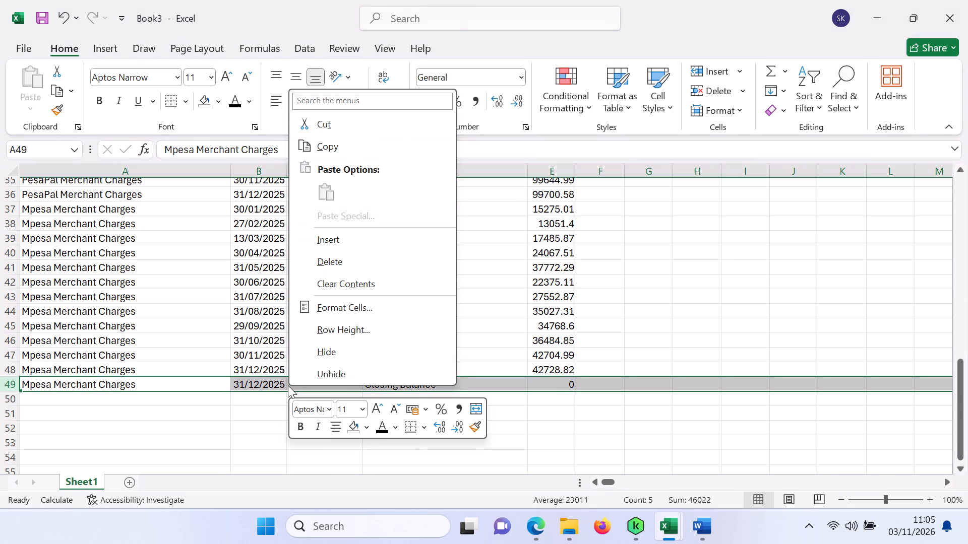
click(345, 261)
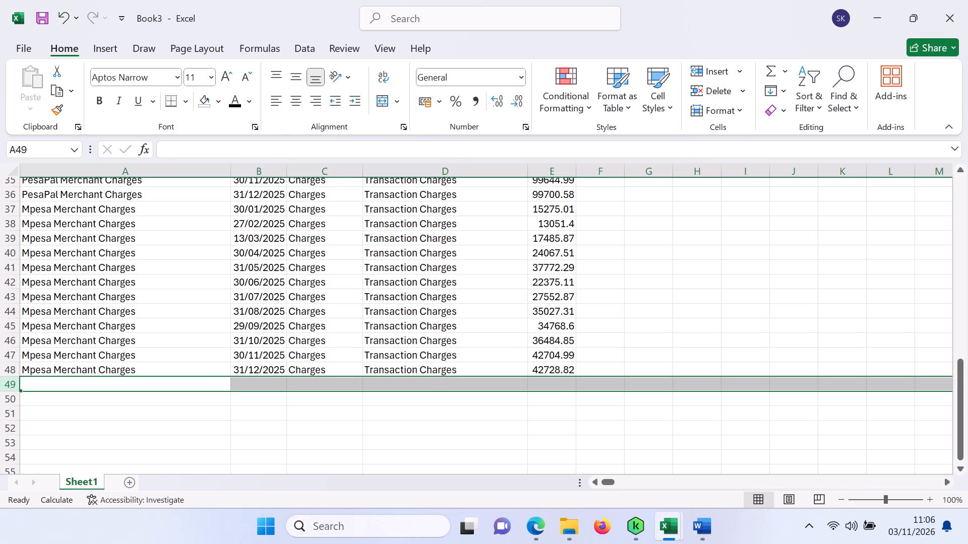
click(656, 337)
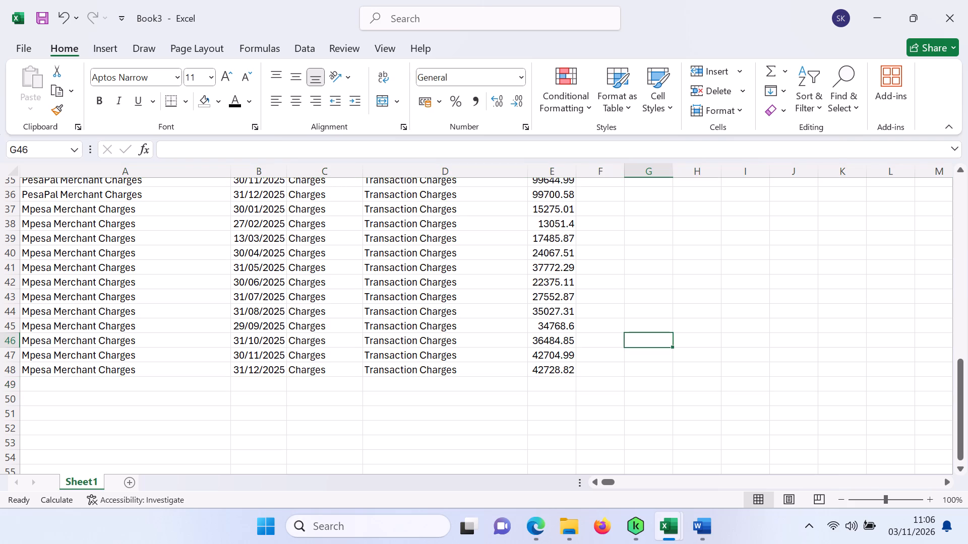
Total the column E amounts in cell E50 with AutoSum and apply the comma number style to it.
click(547, 396)
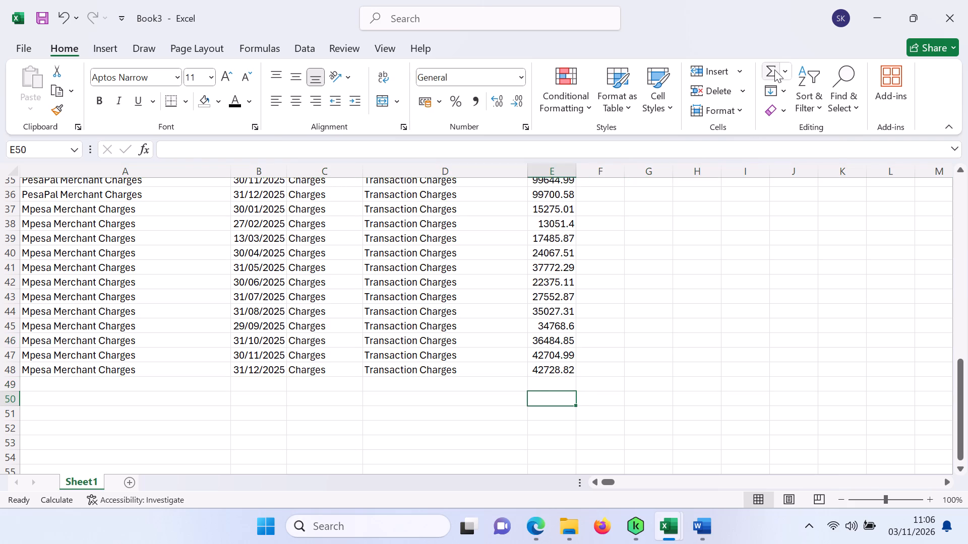
click(774, 70)
key(Return)
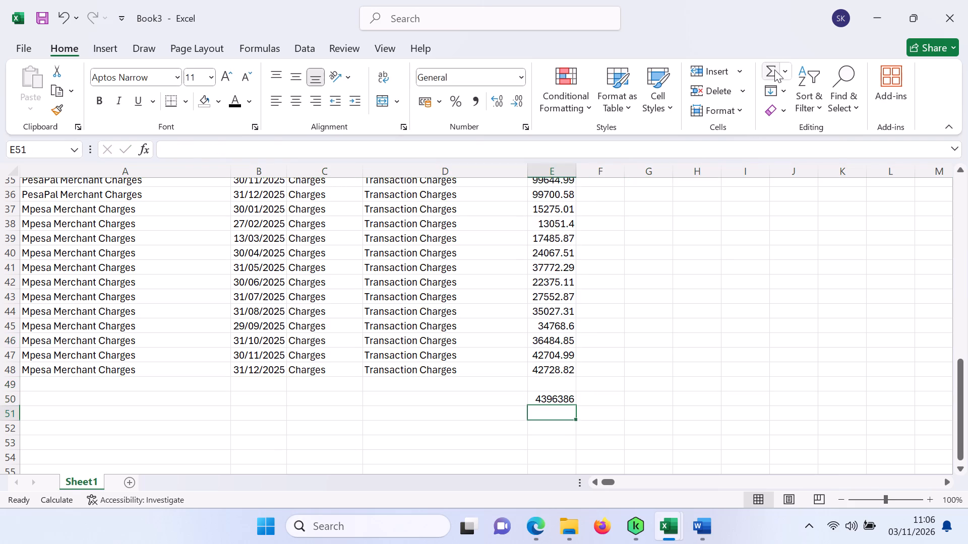
click(544, 397)
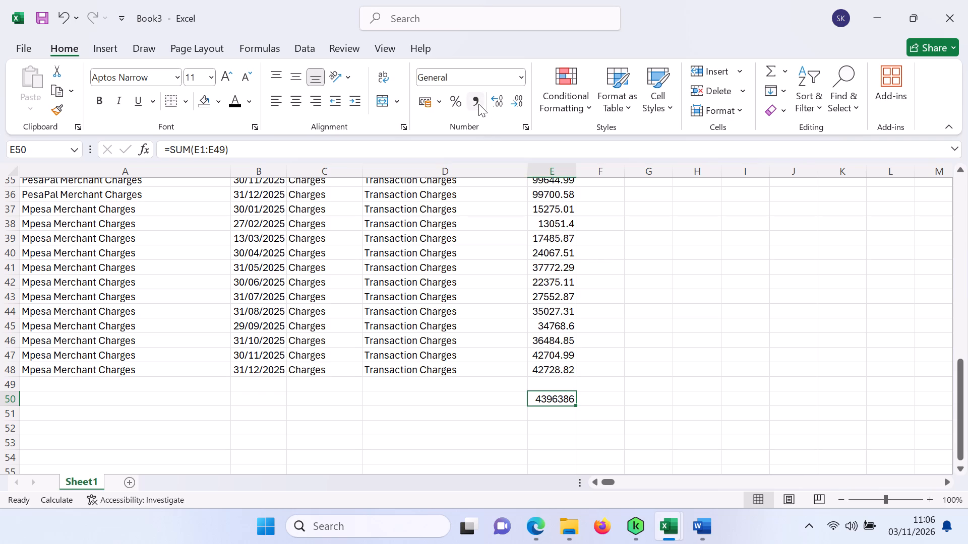
click(478, 104)
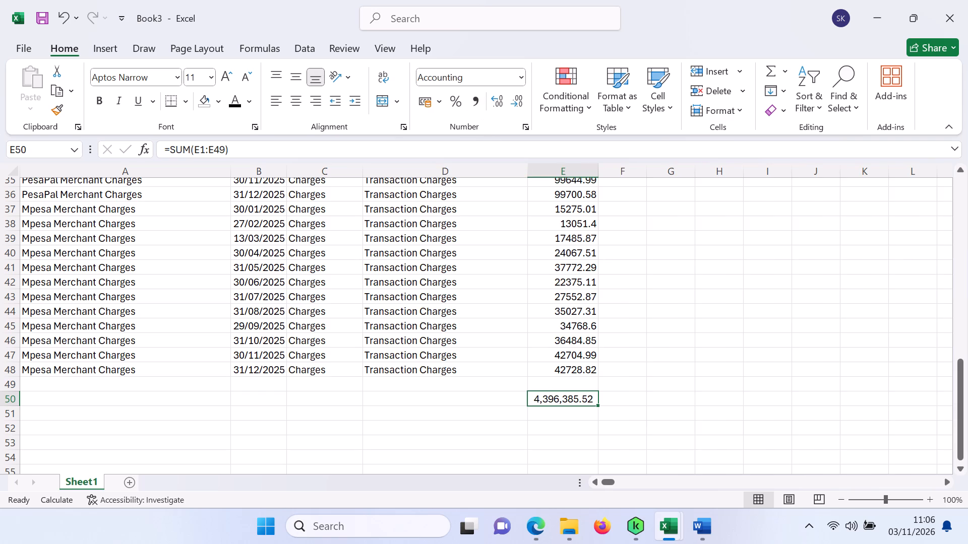
Enter the label TOTAL in cell A50, in the row of the summed amount.
click(83, 405)
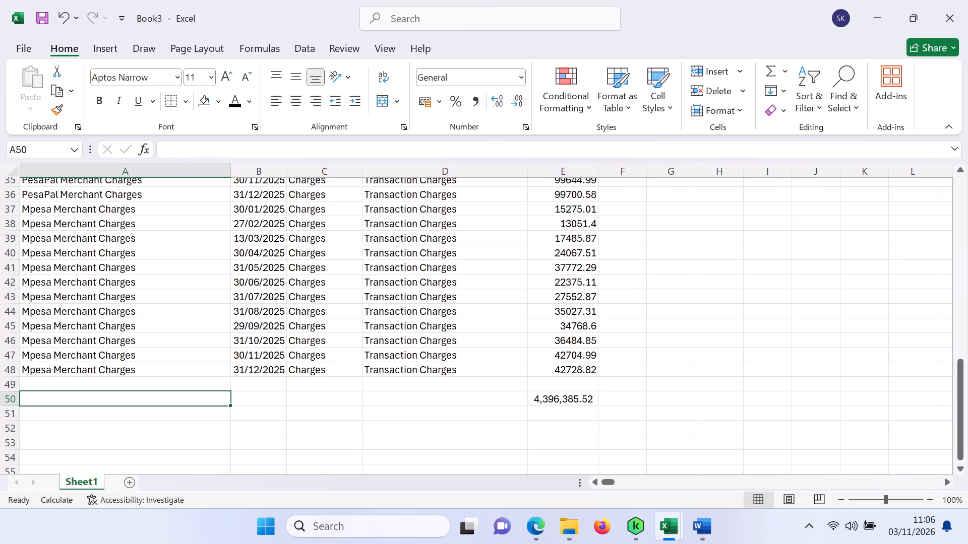
key(t)
key(BackSpace)
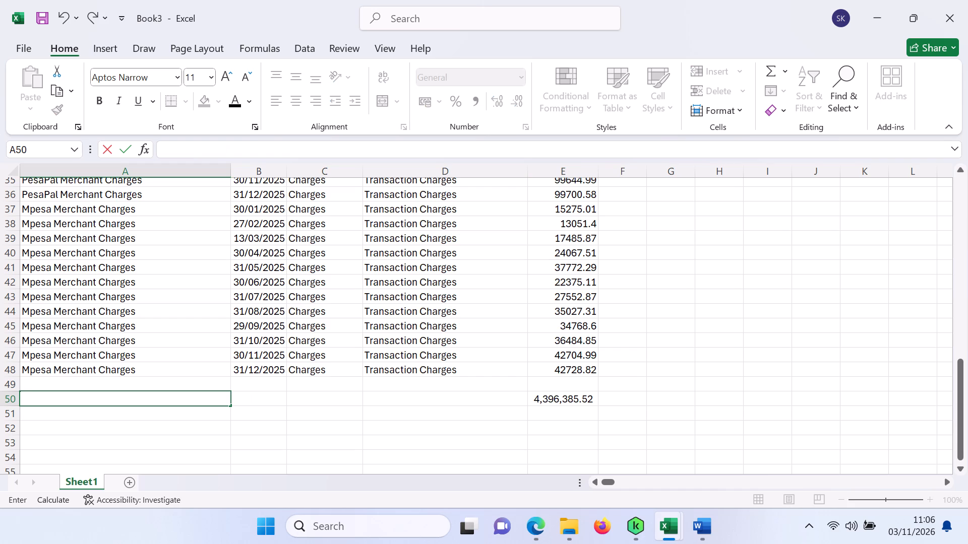
text(to)
key(BackSpace)
key(BackSpace)
text(TOTA)
key(l)
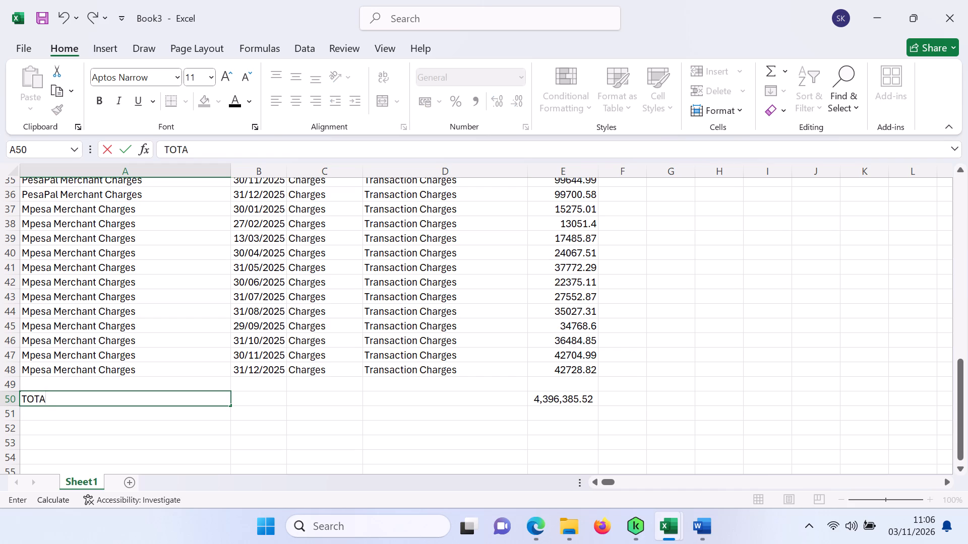
click(252, 432)
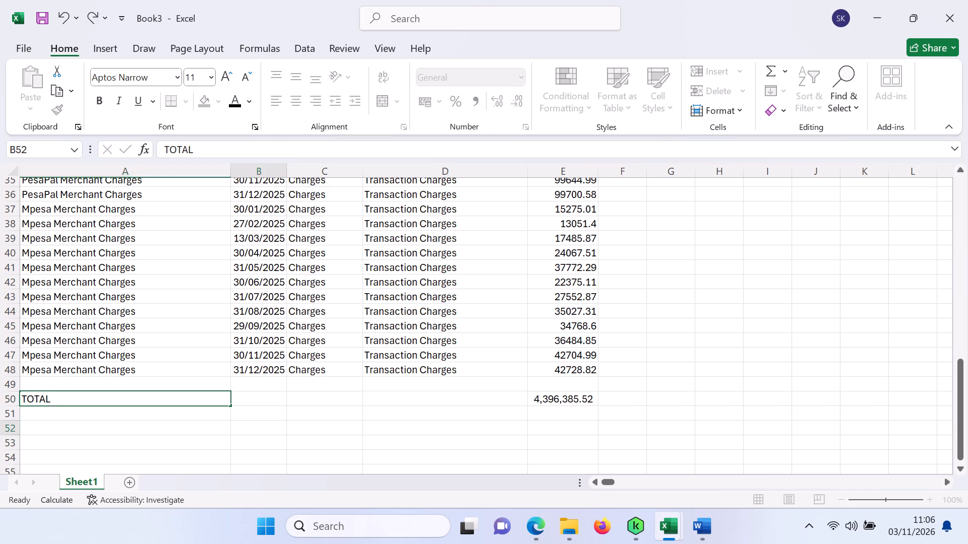
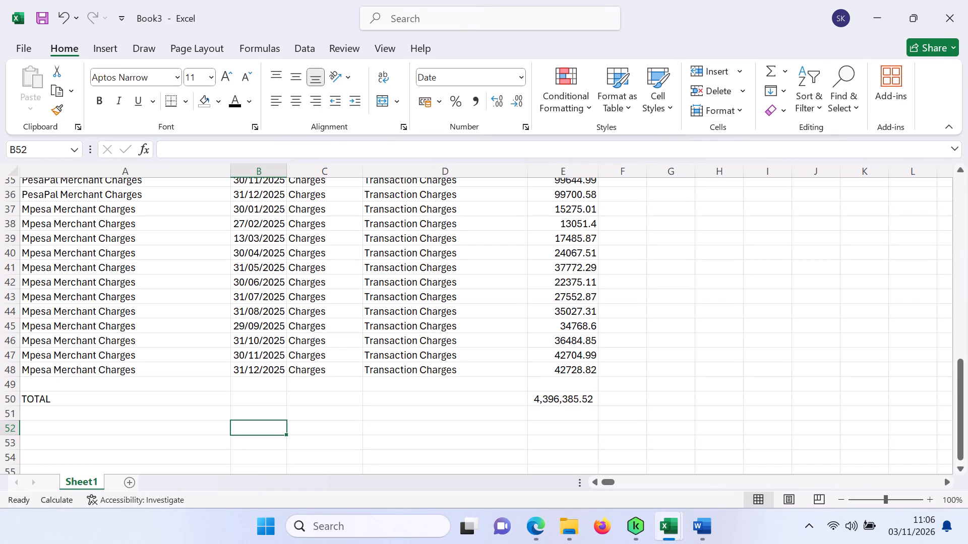
Make the whole TOTAL row, row 50, bold, including its label and the summed amount.
click(62, 406)
click(16, 396)
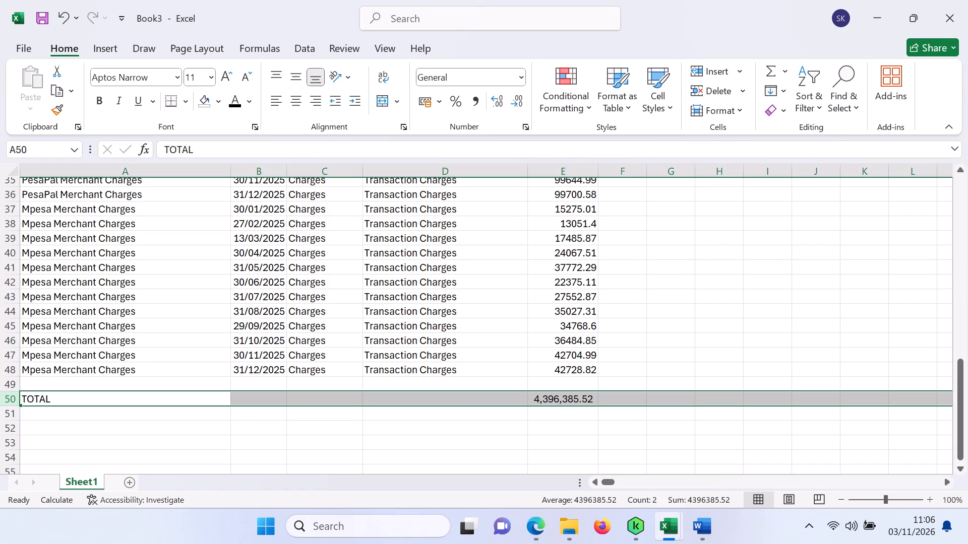
click(106, 110)
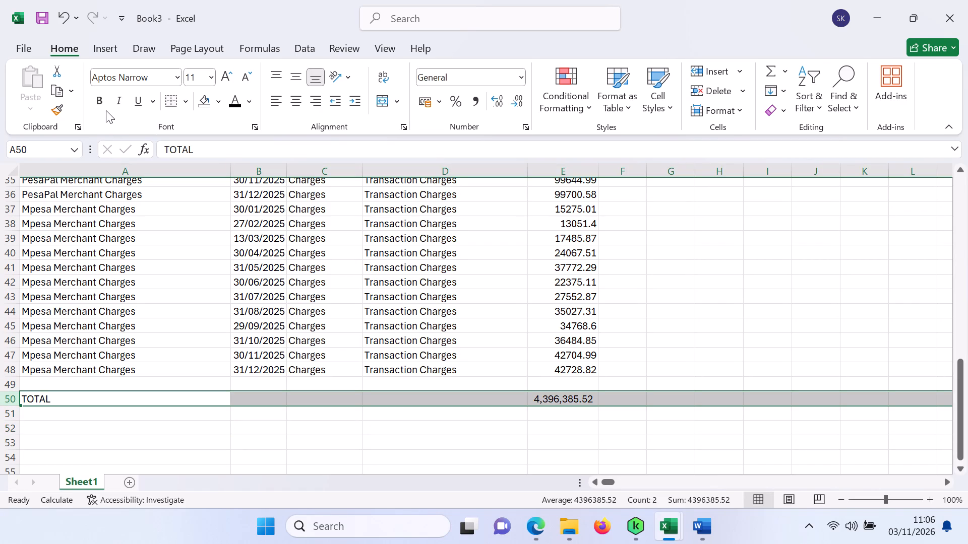
click(104, 105)
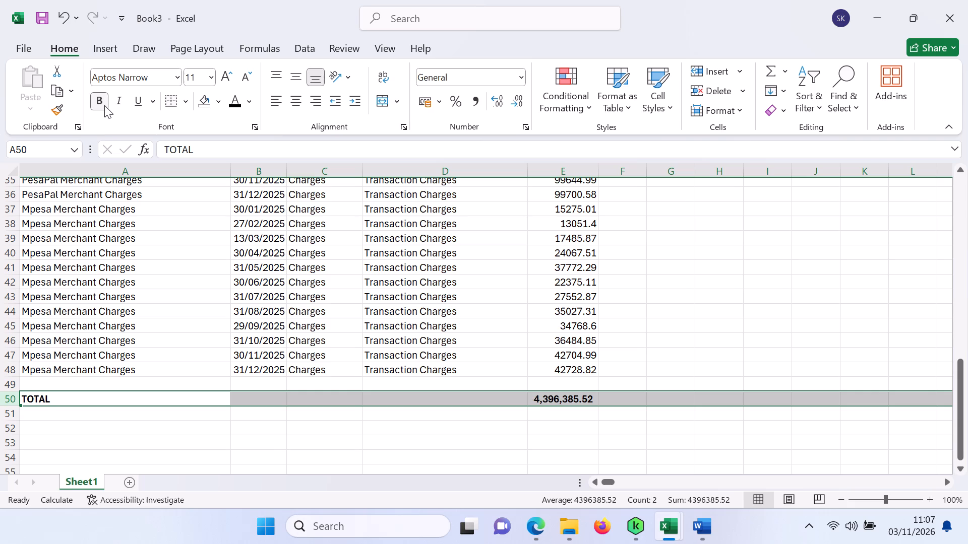
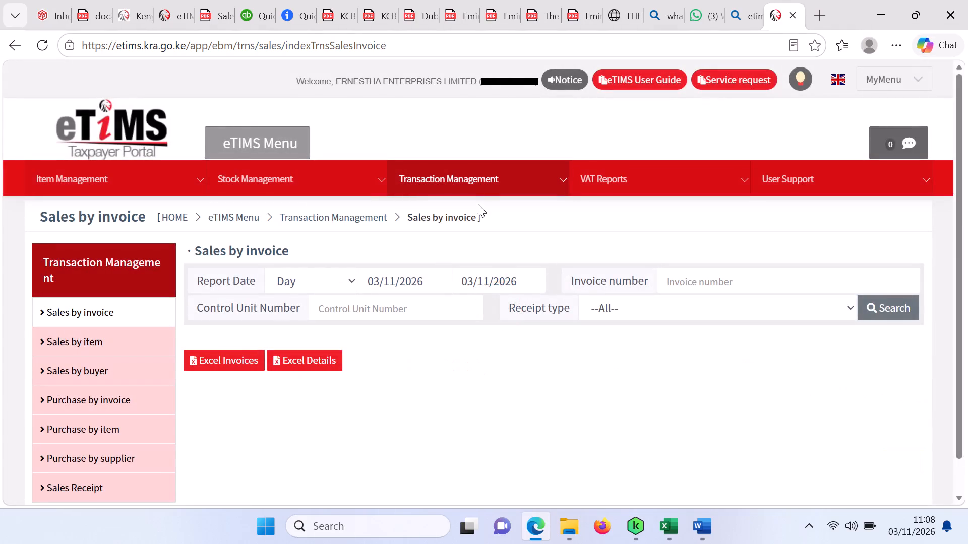
Take the start date of the Sales by invoice report period back to January 2026.
click(435, 285)
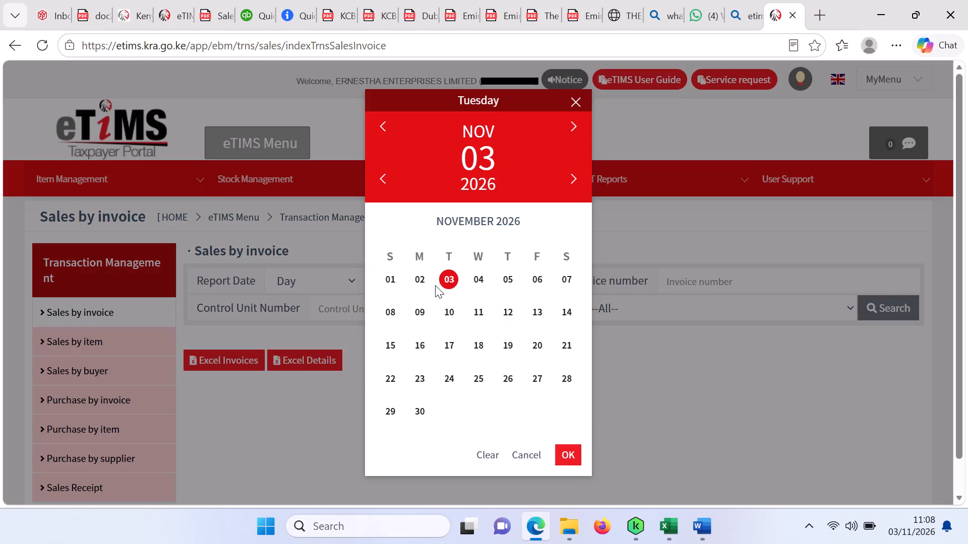
click(384, 128)
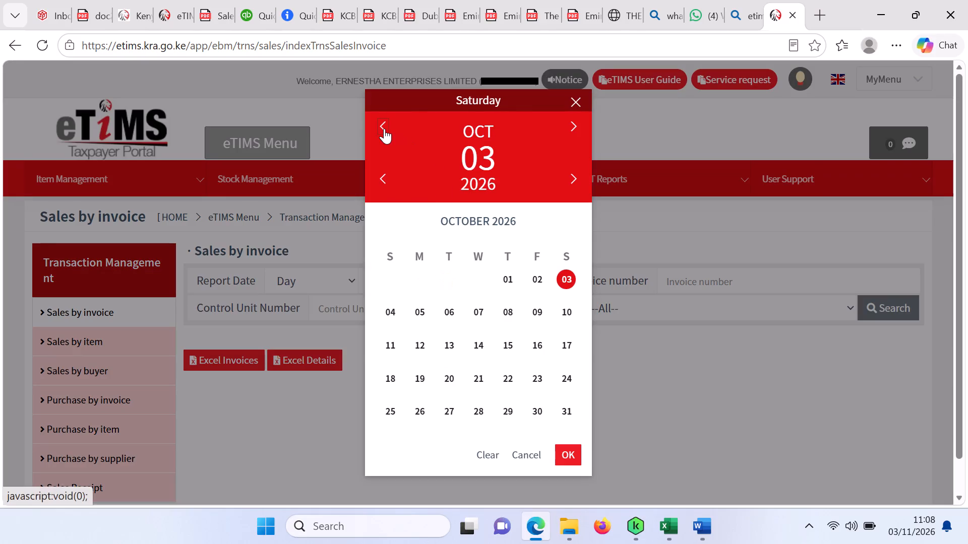
click(384, 128)
click(384, 128)
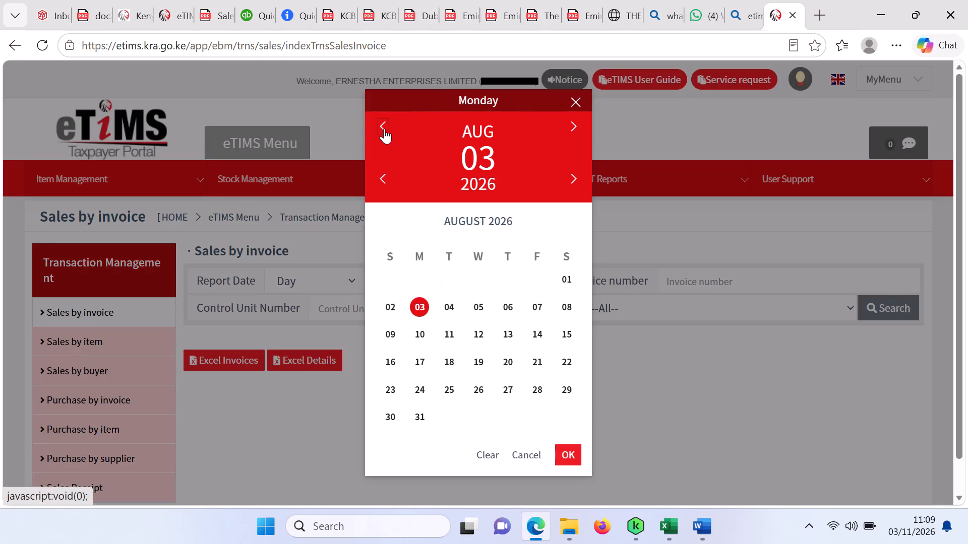
click(384, 128)
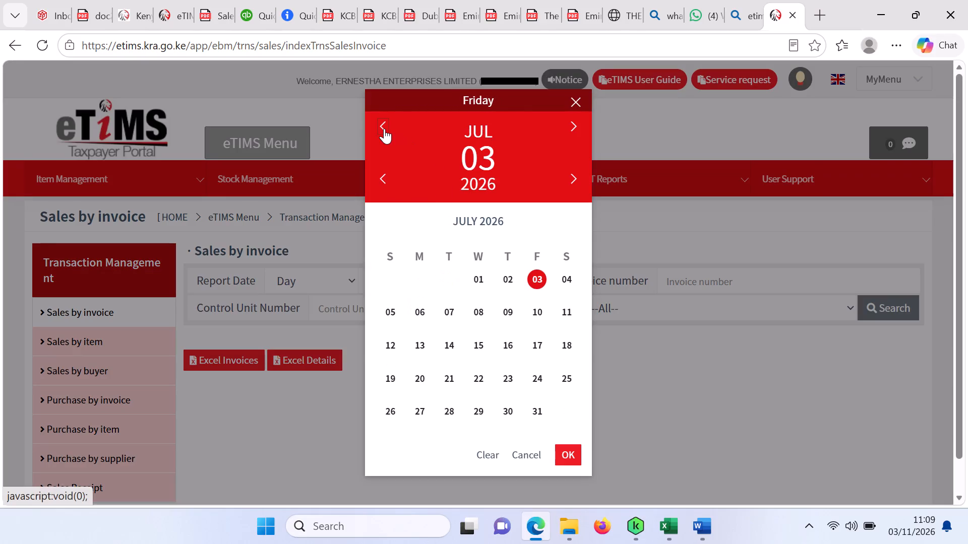
double_click(384, 128)
click(384, 128)
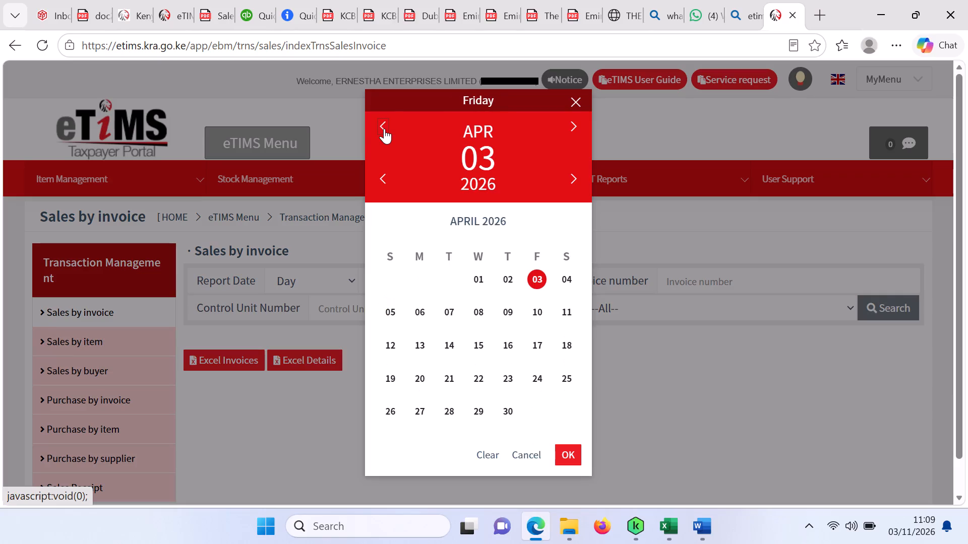
click(384, 128)
click(384, 128)
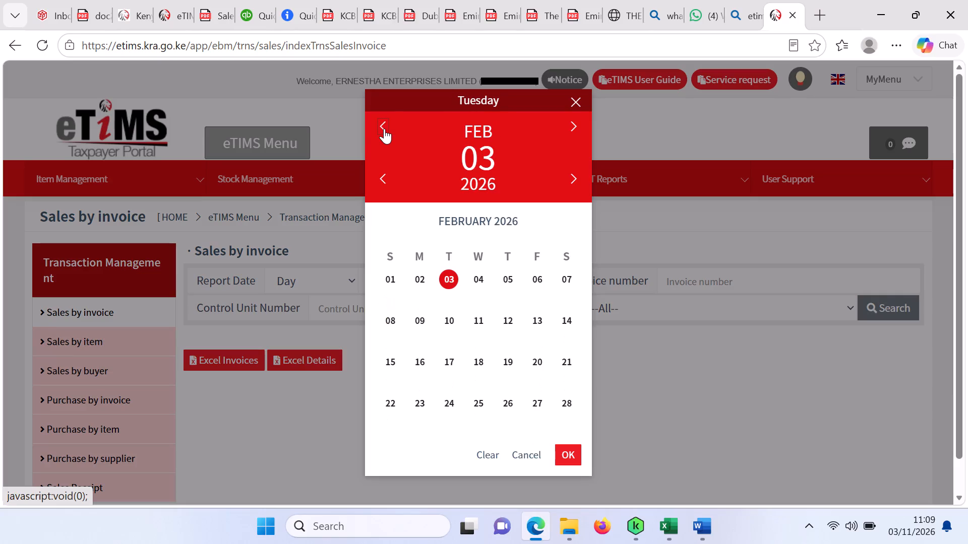
click(384, 128)
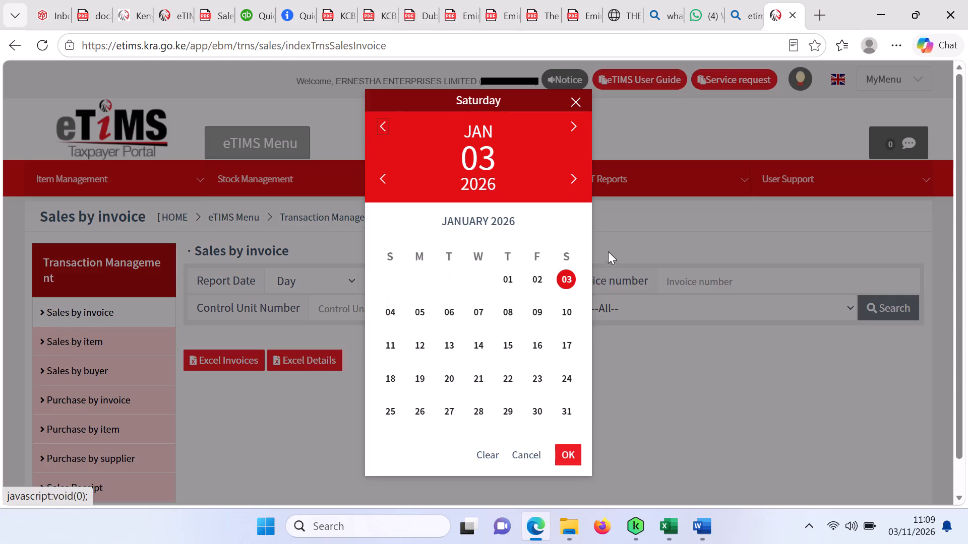
Set the report's start date to 01/01/2026 and search for the sales invoices through 03/11/2026.
click(507, 275)
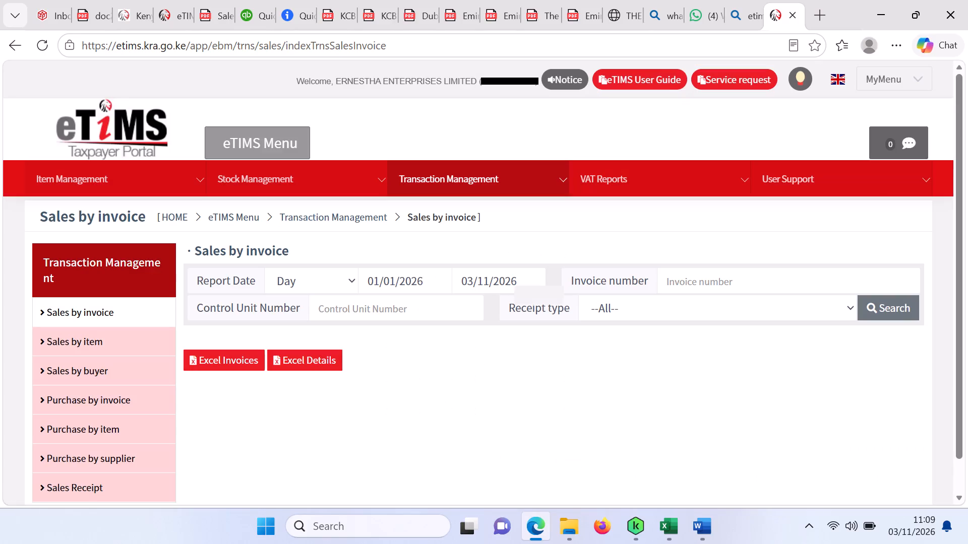
click(902, 307)
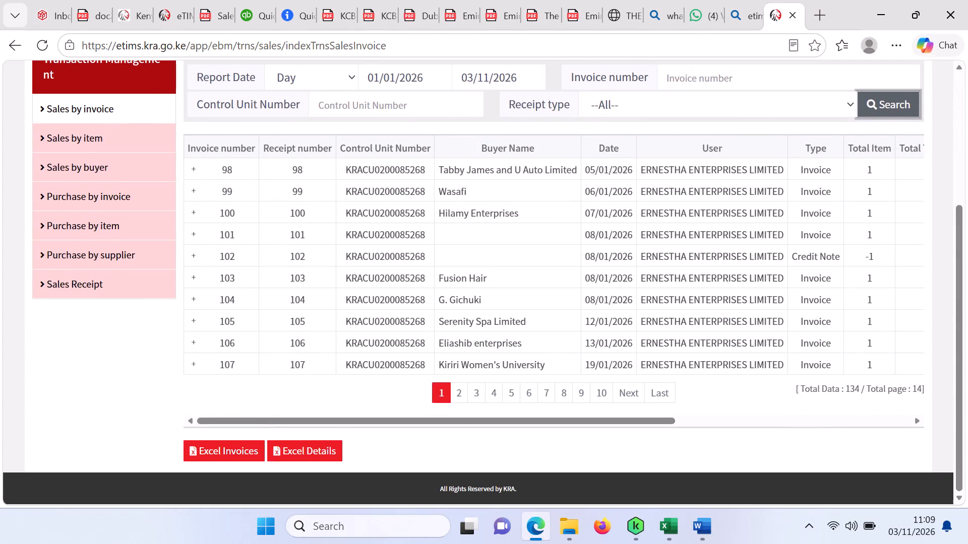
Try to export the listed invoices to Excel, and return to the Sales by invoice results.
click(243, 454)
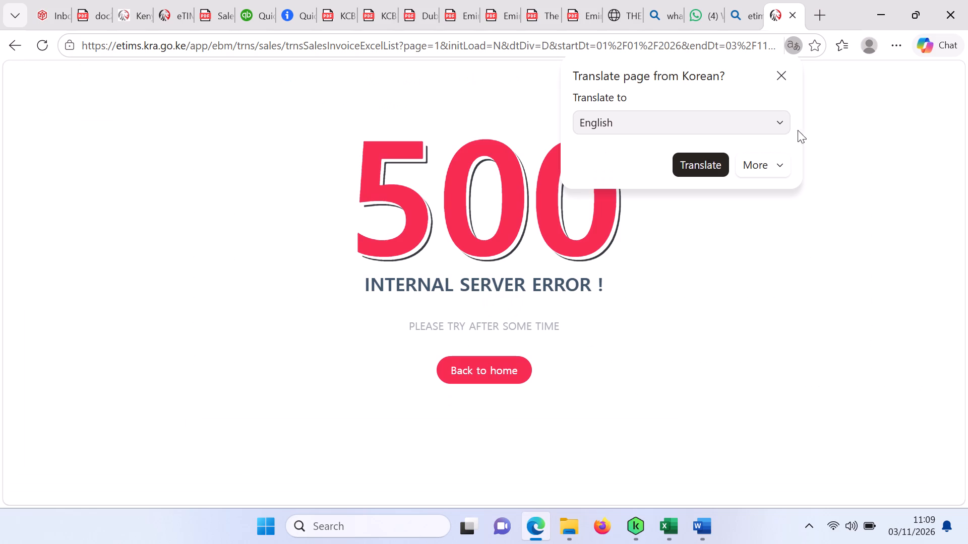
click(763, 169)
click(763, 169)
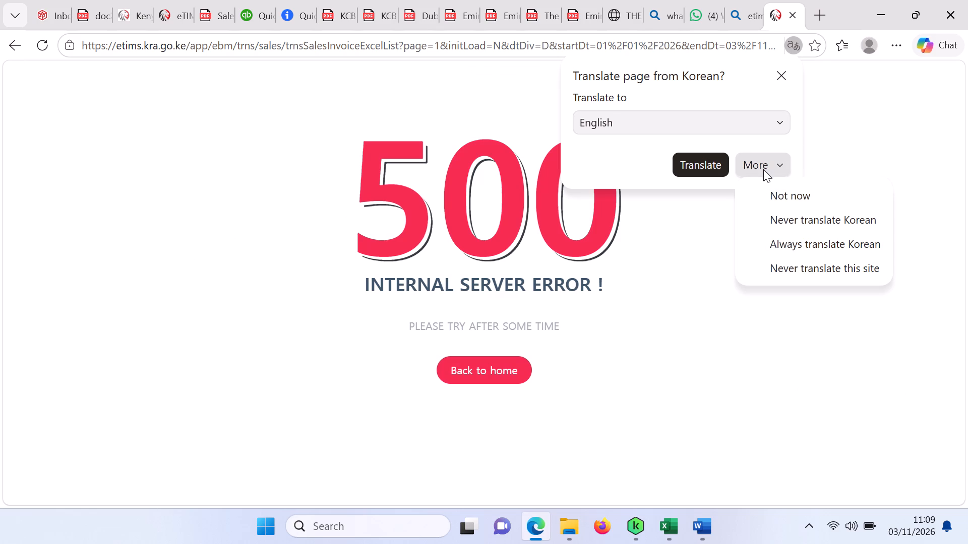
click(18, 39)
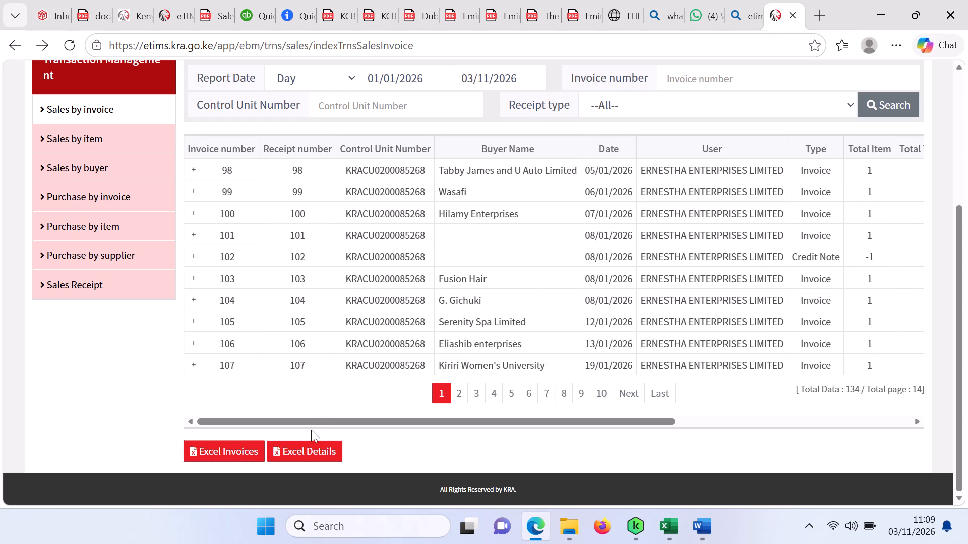
Export the details of the listed sales invoices to Excel.
click(301, 450)
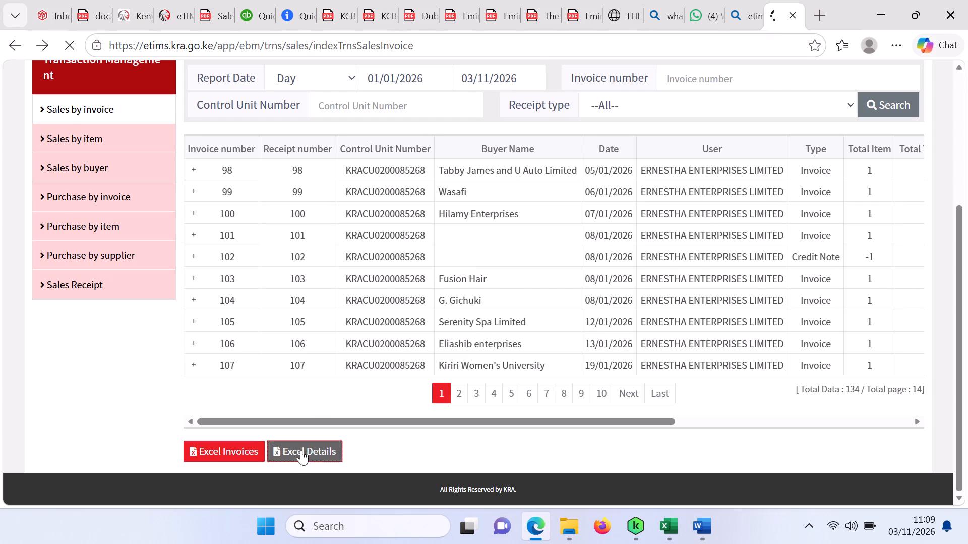